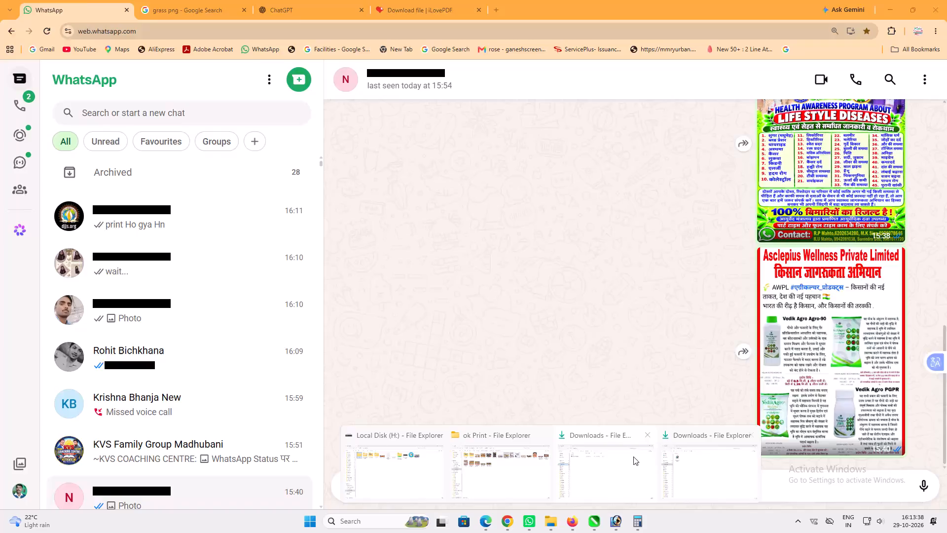
# Close the two open Downloads folder windows.
pyautogui.click(747, 434)
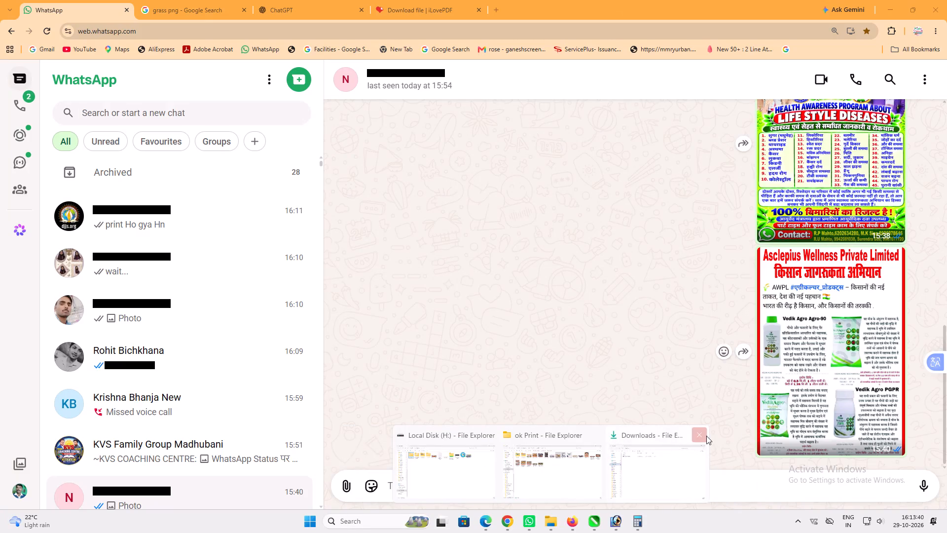
pyautogui.click(700, 434)
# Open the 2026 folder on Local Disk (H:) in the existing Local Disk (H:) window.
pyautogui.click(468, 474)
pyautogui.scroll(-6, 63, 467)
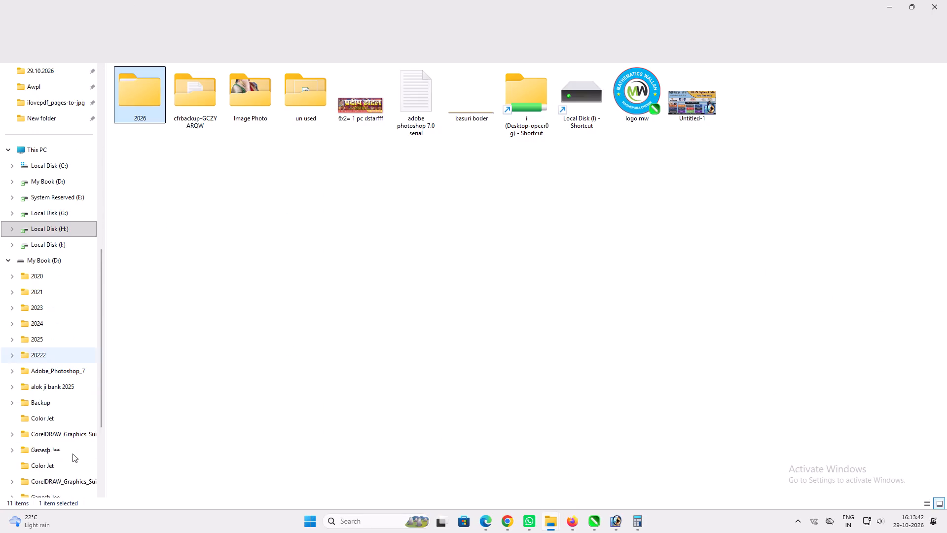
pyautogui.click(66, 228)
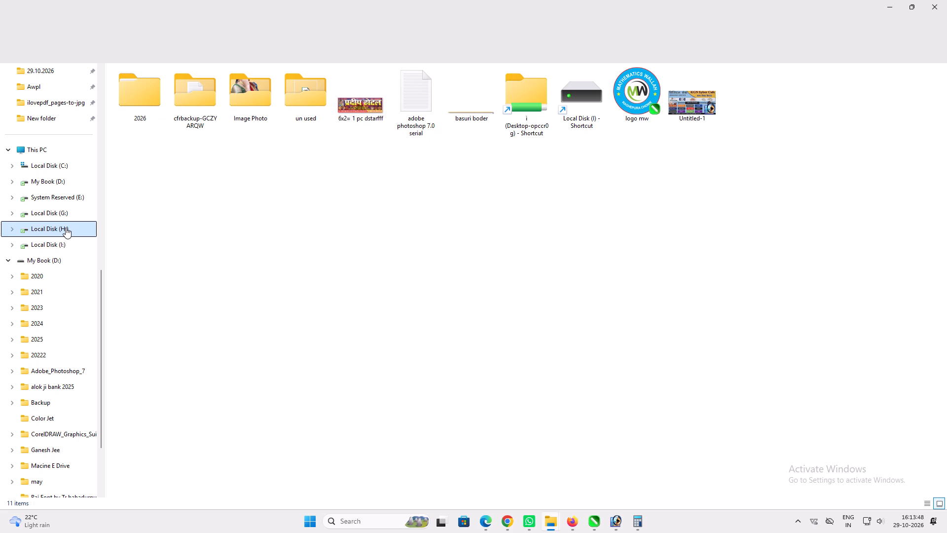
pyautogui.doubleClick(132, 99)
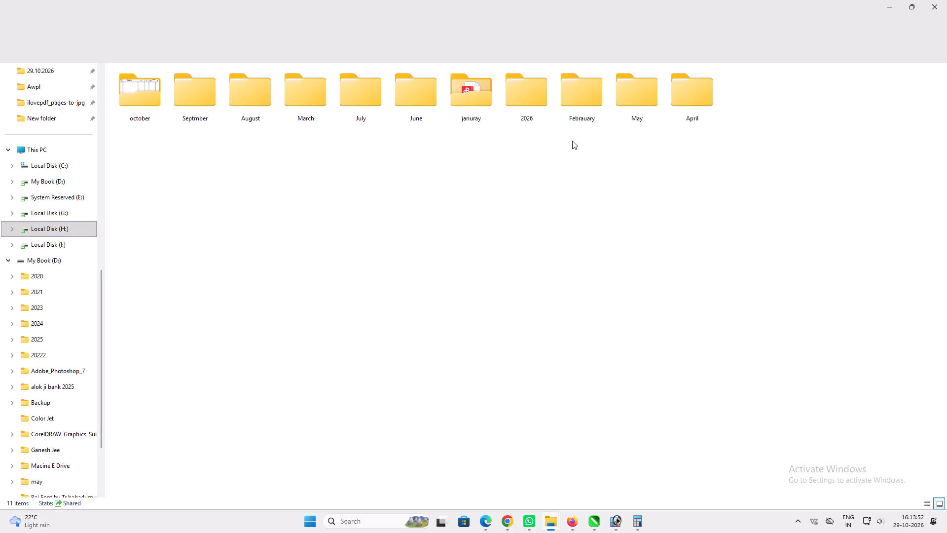
# Switch to the ok Print folder window and open the 2026 folder on Local Disk (H:) there.
pyautogui.click(548, 521)
pyautogui.click(579, 478)
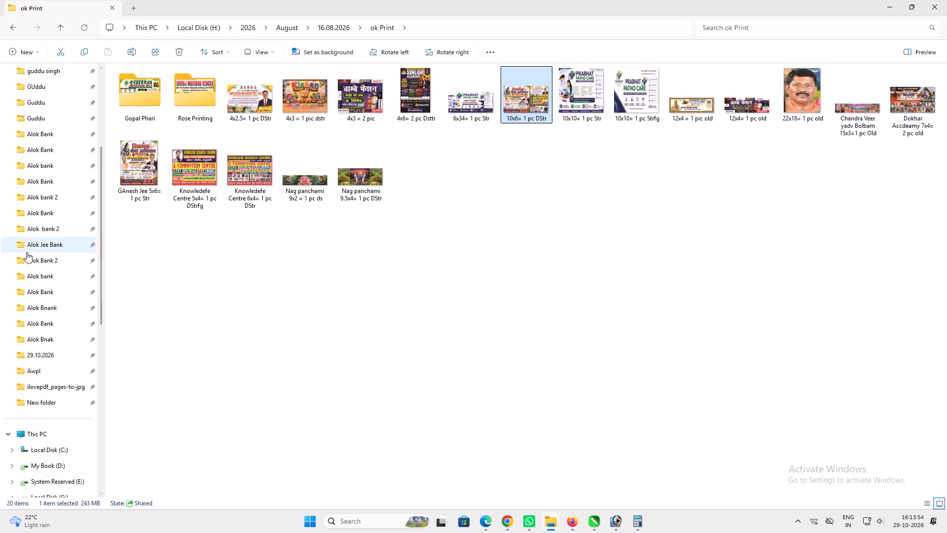
pyautogui.scroll(-4, 29, 253)
pyautogui.click(65, 325)
pyautogui.doubleClick(135, 88)
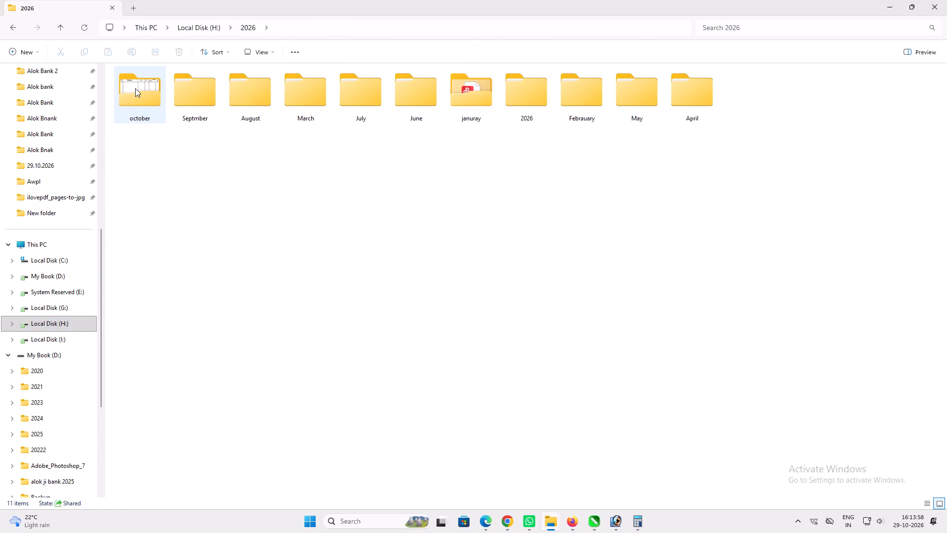
# Search the 2026 folder for "inva" and show the found files as icon thumbnails.
pyautogui.click(813, 25)
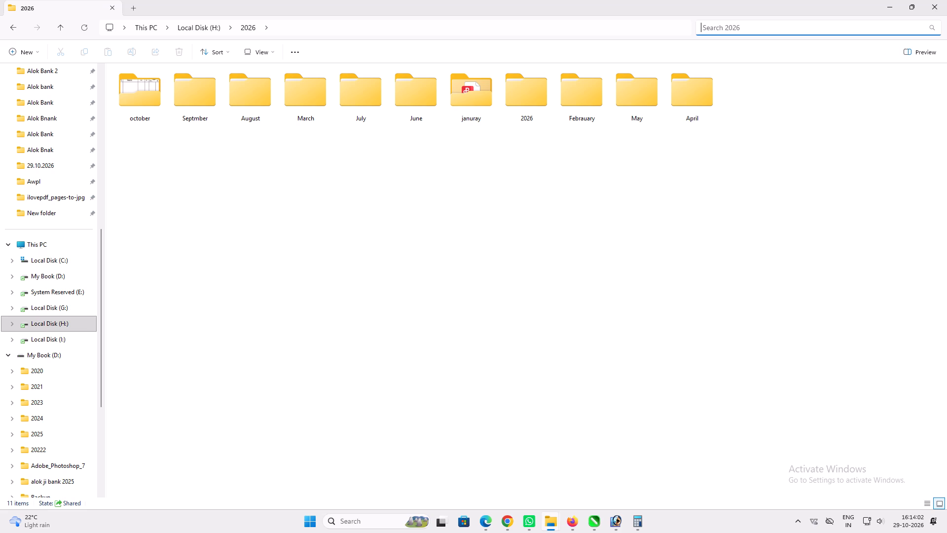
pyautogui.write('in')
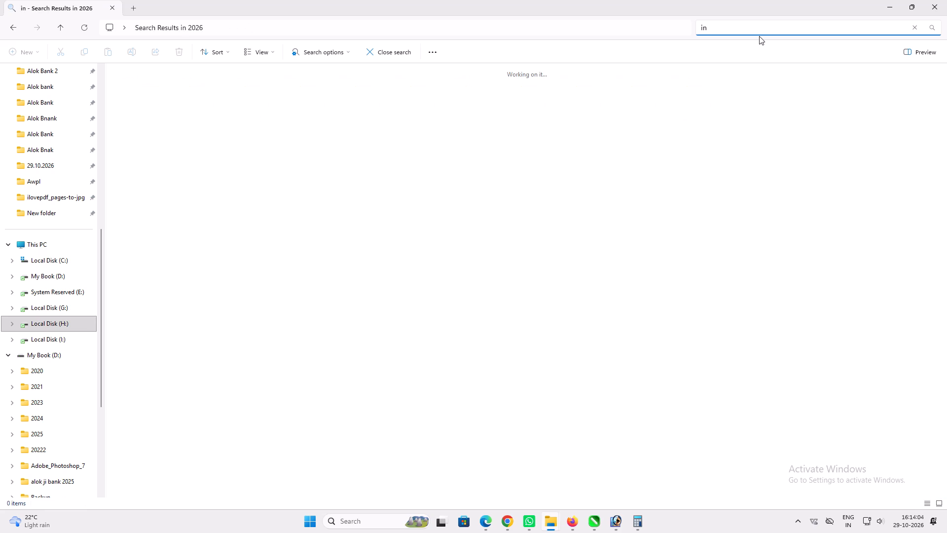
pyautogui.press('v')
pyautogui.press('a')
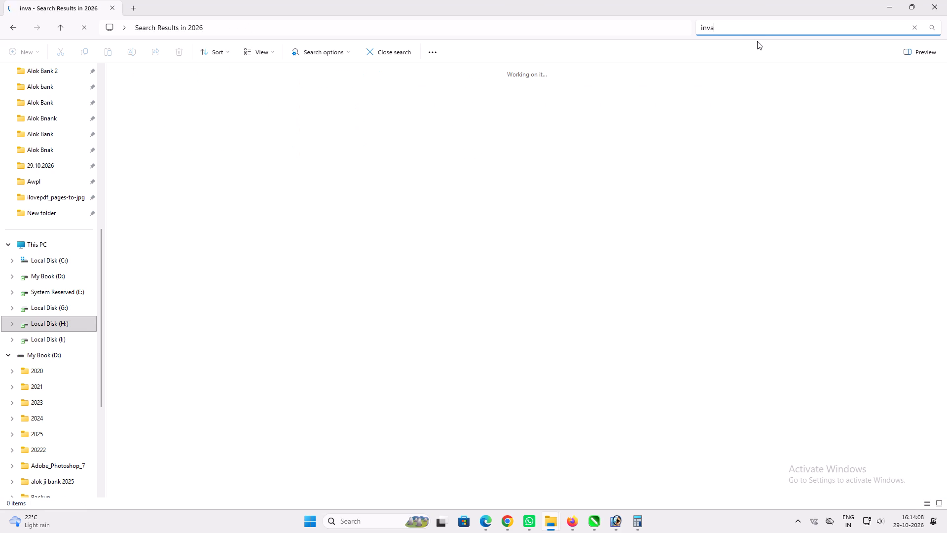
pyautogui.click(274, 55)
pyautogui.click(282, 90)
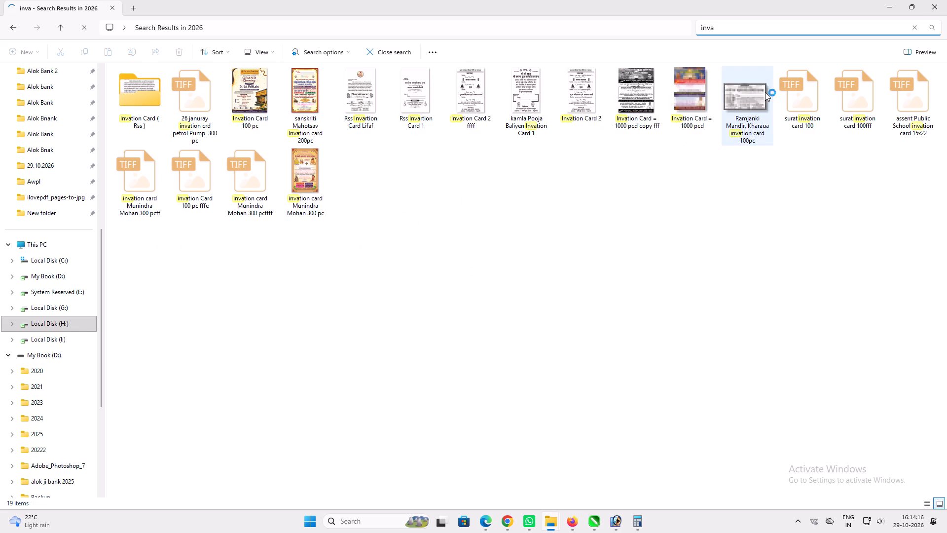
# Open the "Ramjanki Mandir, Kharaua invation card 100pc" file from the found files in Adobe Photoshop.
pyautogui.click(765, 92)
pyautogui.moveTo(749, 91); pyautogui.dragTo(612, 423)
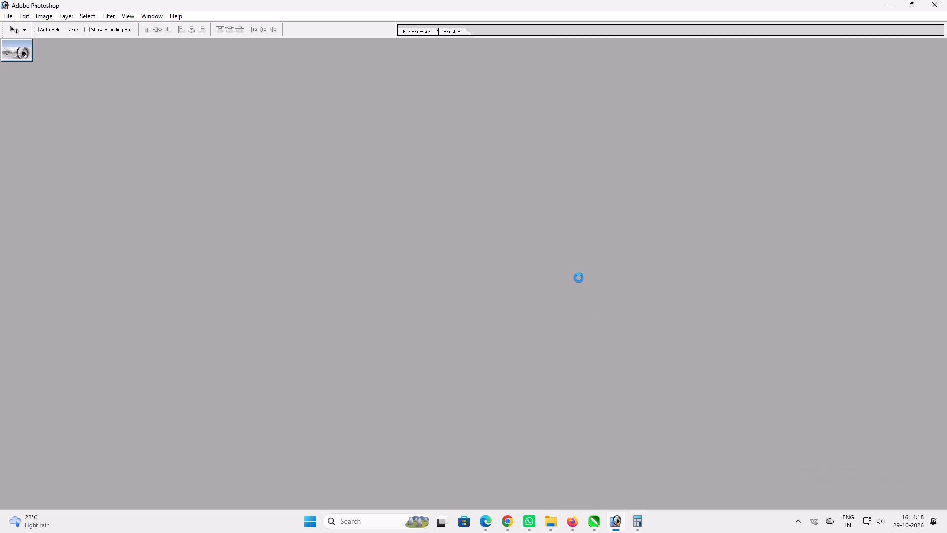
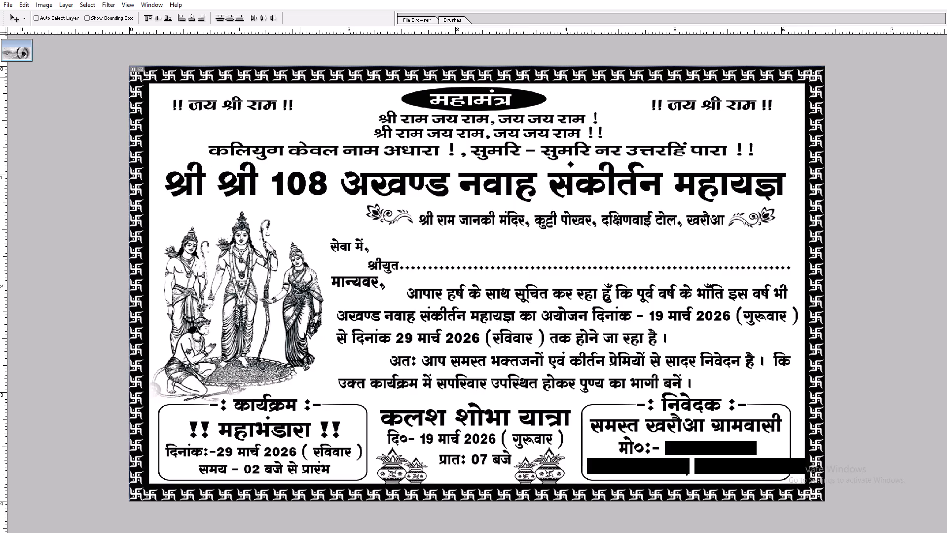
# Delete the two-line "श्री राम जय राम, जय जय राम" mantra text near the top of the card.
pyautogui.press('space')
pyautogui.press('v')
pyautogui.press('v')
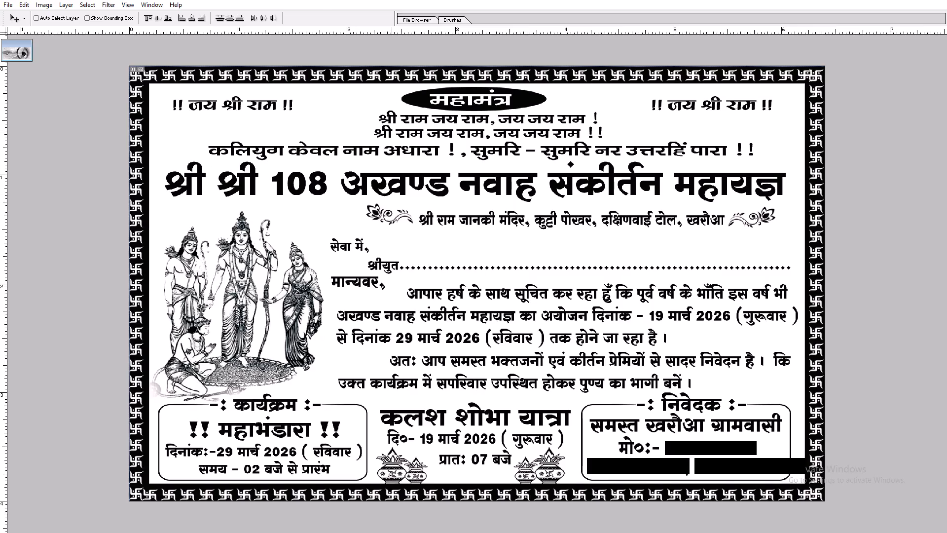
pyautogui.press('t')
pyautogui.click(392, 132)
pyautogui.hotkey('ctrl', 'a')
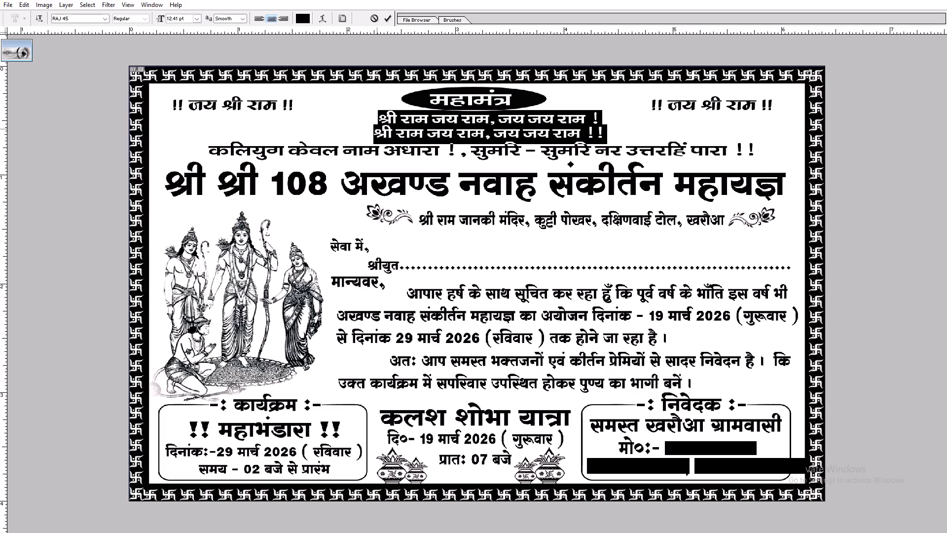
pyautogui.press('BackSpace')
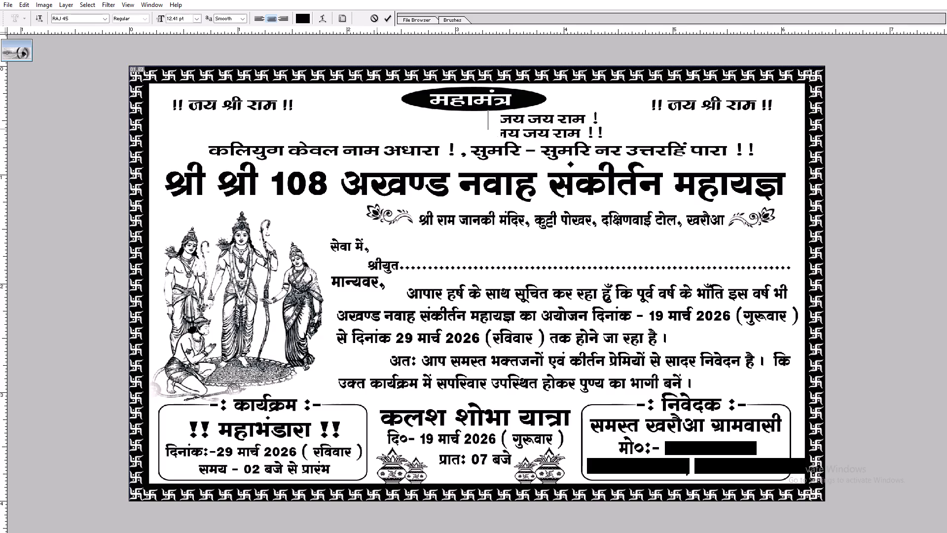
pyautogui.press('Return')
# Remove the "महामंत्र" heading together with its black oval from the top of the card.
pyautogui.write('vv')
pyautogui.keyDown('ctrl'); pyautogui.click(472, 91); pyautogui.keyUp('ctrl')
pyautogui.moveTo(472, 91); pyautogui.dragTo(440, 105)
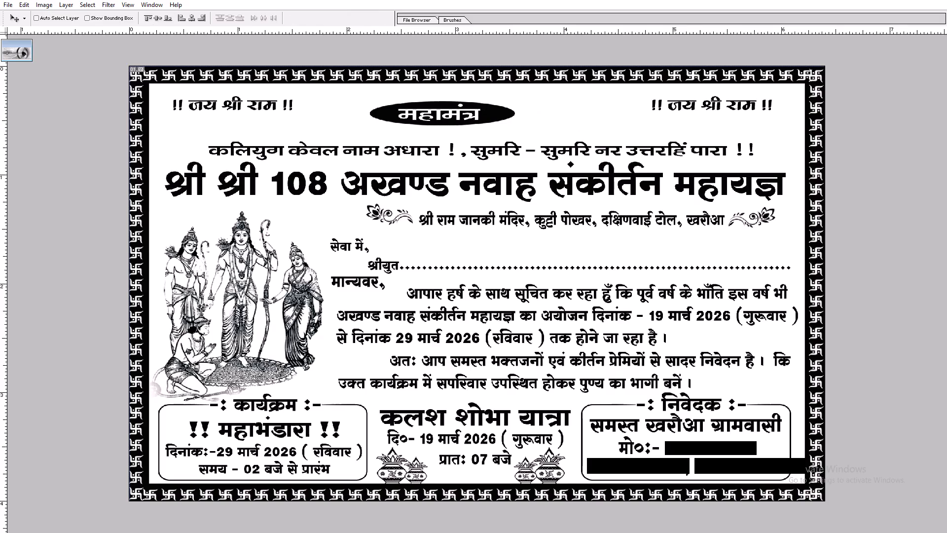
pyautogui.hotkey('ctrl', 'z')
pyautogui.hotkey('alt', 'l')
pyautogui.hotkey('alt', 'l')
pyautogui.hotkey('alt', 'l')
pyautogui.press('t')
pyautogui.click(461, 97)
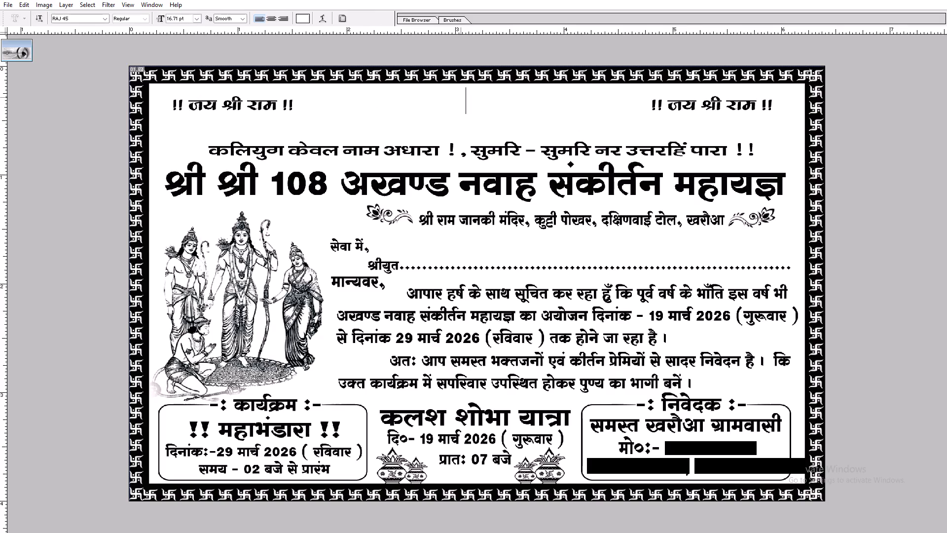
pyautogui.hotkey('ctrl', 'a')
pyautogui.press('BackSpace')
pyautogui.press('Return')
# Delete both "!! जय श्री राम !!" texts in the upper corners of the card.
pyautogui.click(238, 100)
pyautogui.hotkey('ctrl', 'a')
pyautogui.press('BackSpace')
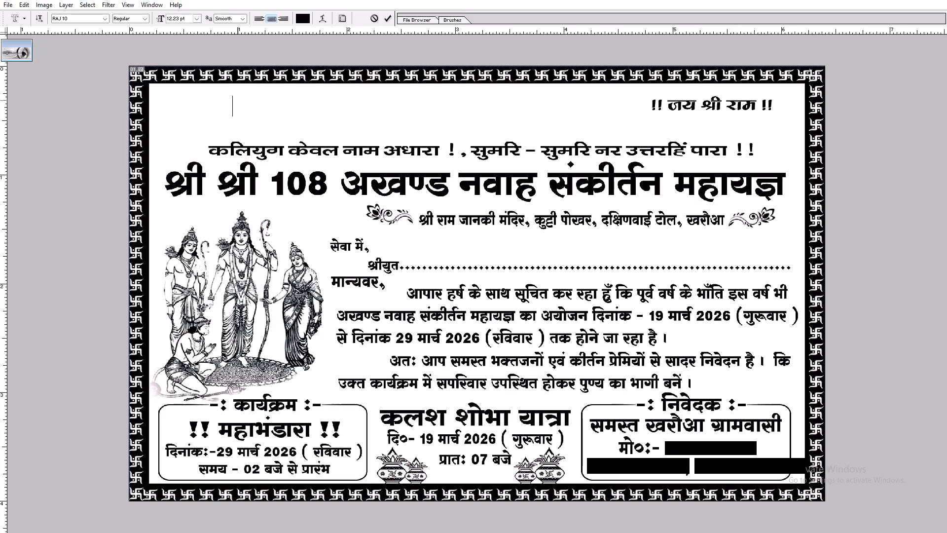
pyautogui.press('Return')
pyautogui.click(713, 104)
pyautogui.hotkey('ctrl', 'a')
pyautogui.press('BackSpace')
pyautogui.press('Return')
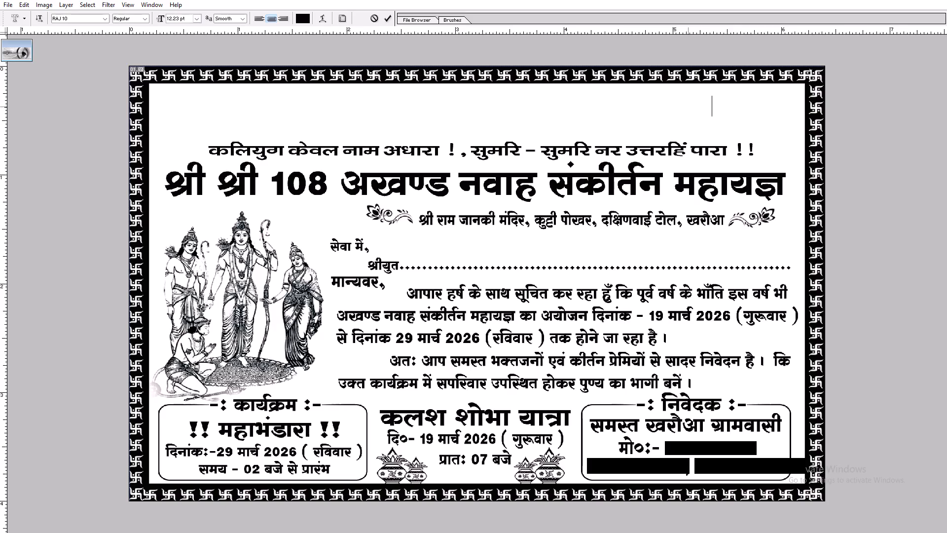
# Move the "कलियुग केवल नाम अधारा" line up to just below the top border.
pyautogui.press('v')
pyautogui.press('v')
pyautogui.keyDown('ctrl'); pyautogui.click(452, 147); pyautogui.keyUp('ctrl')
pyautogui.moveTo(452, 147); pyautogui.dragTo(456, 122)
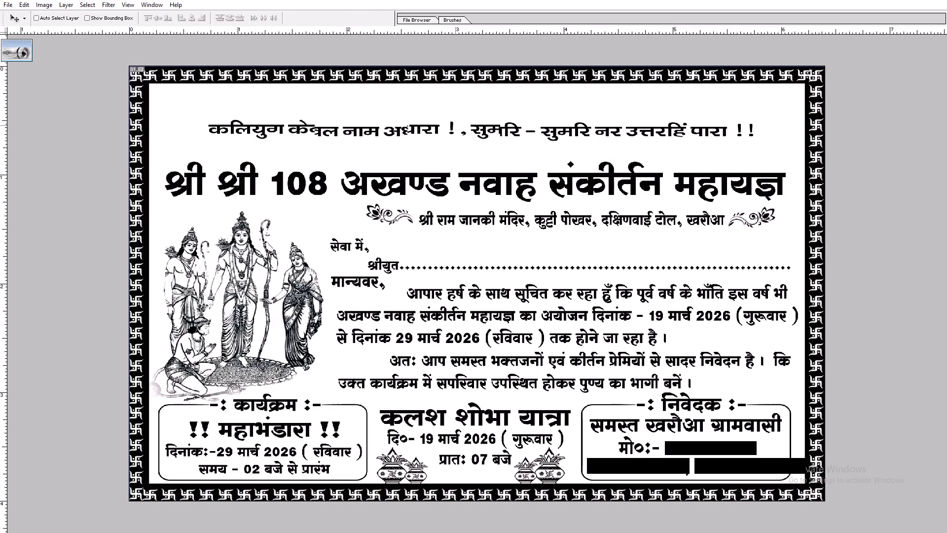
pyautogui.moveTo(456, 122); pyautogui.dragTo(459, 98)
# Move the "श्री श्री 108 अखण्ड नवाह संकीर्तन महायज्ञ" title up beneath the कलियुग line and stretch it slightly taller.
pyautogui.press('v')
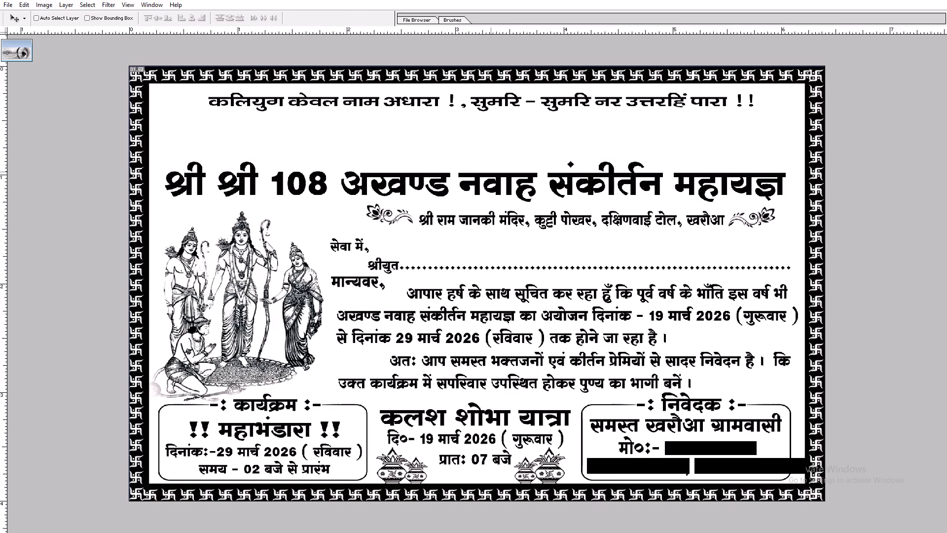
pyautogui.keyDown('ctrl'); pyautogui.click(498, 173); pyautogui.keyUp('ctrl')
pyautogui.moveTo(498, 174); pyautogui.dragTo(497, 129)
pyautogui.hotkey('ctrl', 't')
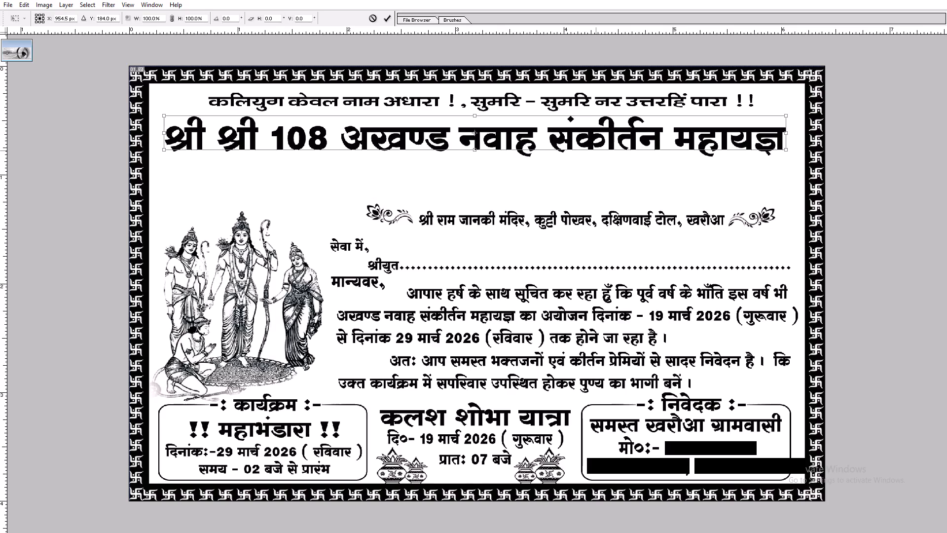
pyautogui.keyDown('shift'); pyautogui.moveTo(595, 149); pyautogui.dragTo(595, 154); pyautogui.keyUp('shift')
pyautogui.hotkey('shift', 'Return')
pyautogui.write('vv')
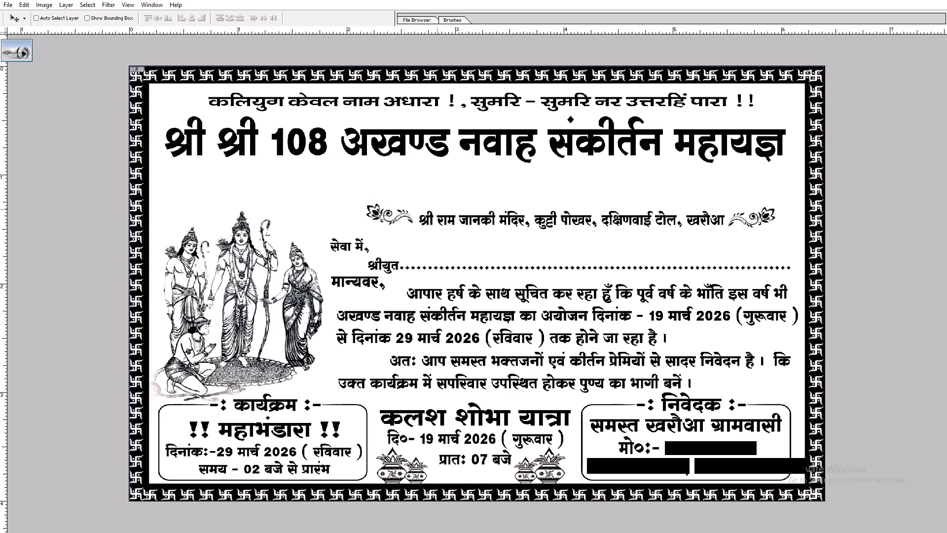
# Shift the venue line with its floral ornaments and the invitation text block up to close the gap below the title.
pyautogui.keyDown('ctrl'); pyautogui.click(432, 215); pyautogui.keyUp('ctrl')
pyautogui.moveTo(432, 215); pyautogui.dragTo(412, 178)
pyautogui.keyDown('ctrl'); pyautogui.click(358, 246); pyautogui.keyUp('ctrl')
pyautogui.moveTo(358, 246); pyautogui.dragTo(358, 219)
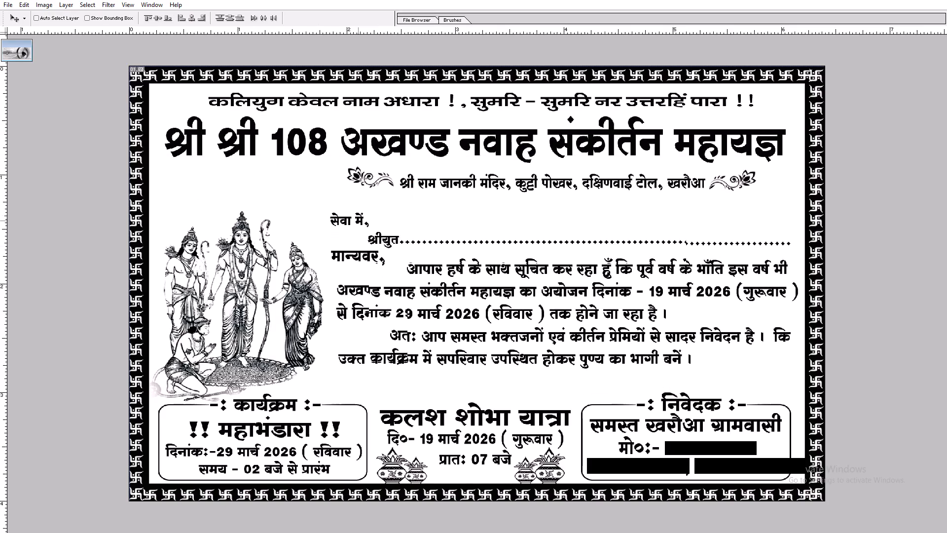
pyautogui.moveTo(358, 219); pyautogui.dragTo(358, 210)
pyautogui.hotkey('ctrl', 't')
pyautogui.press('Return')
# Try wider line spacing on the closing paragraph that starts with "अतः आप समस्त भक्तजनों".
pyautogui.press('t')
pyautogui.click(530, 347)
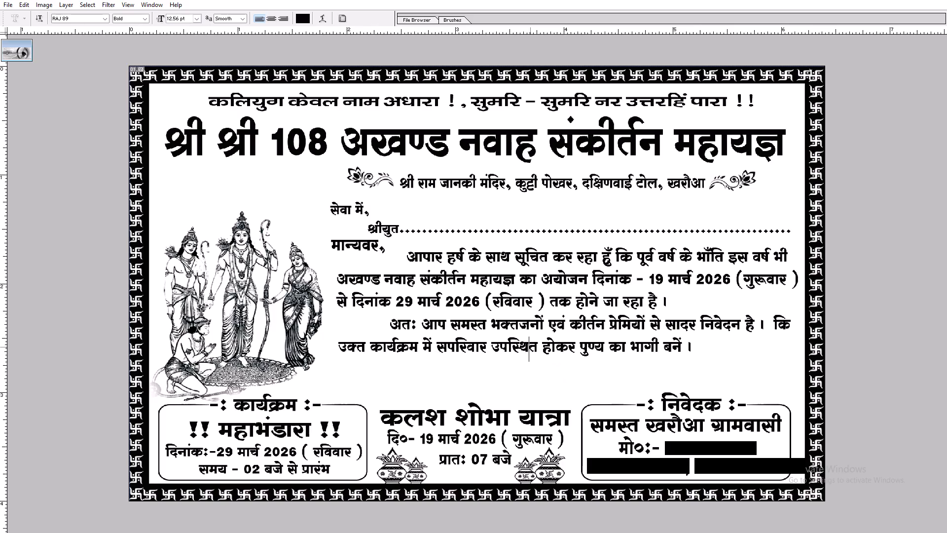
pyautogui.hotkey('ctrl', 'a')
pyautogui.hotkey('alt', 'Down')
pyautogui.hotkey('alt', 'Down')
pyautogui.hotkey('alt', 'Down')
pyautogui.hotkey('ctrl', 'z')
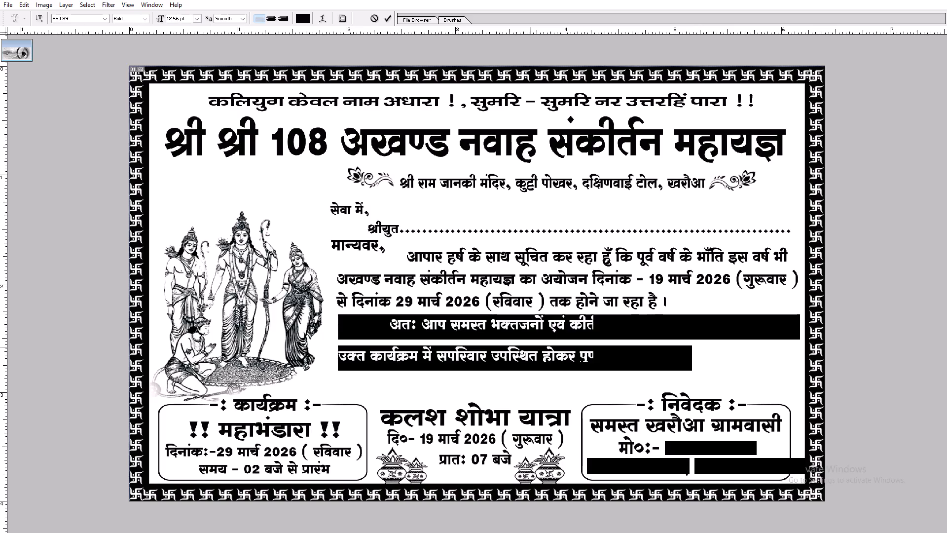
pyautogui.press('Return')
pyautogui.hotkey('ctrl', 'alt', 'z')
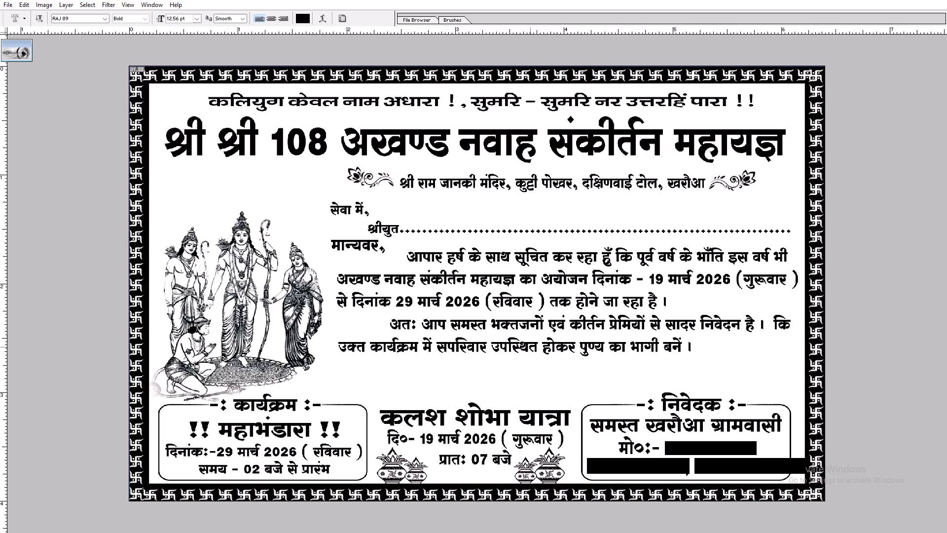
# Move the closing "अतः आप समस्त भक्तजनों" paragraph down slightly, away from the paragraph above it.
pyautogui.press('v')
pyautogui.keyDown('ctrl'); pyautogui.keyDown('shift'); pyautogui.rightClick(527, 343); pyautogui.keyUp('shift'); pyautogui.keyUp('ctrl')
pyautogui.keyDown('ctrl'); pyautogui.keyDown('shift'); pyautogui.click(537, 345); pyautogui.keyUp('shift'); pyautogui.keyUp('ctrl')
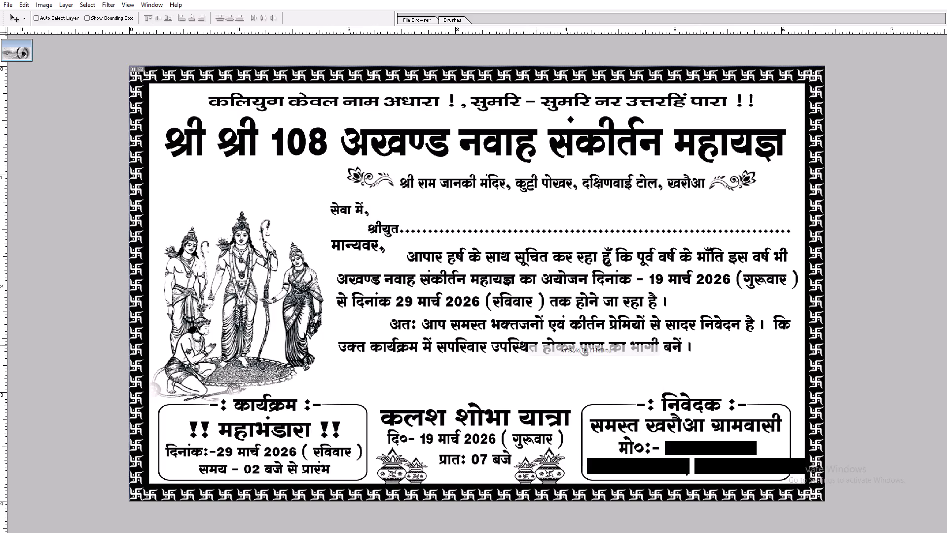
pyautogui.keyDown('shift'); pyautogui.moveTo(537, 345); pyautogui.dragTo(537, 358); pyautogui.keyUp('shift')
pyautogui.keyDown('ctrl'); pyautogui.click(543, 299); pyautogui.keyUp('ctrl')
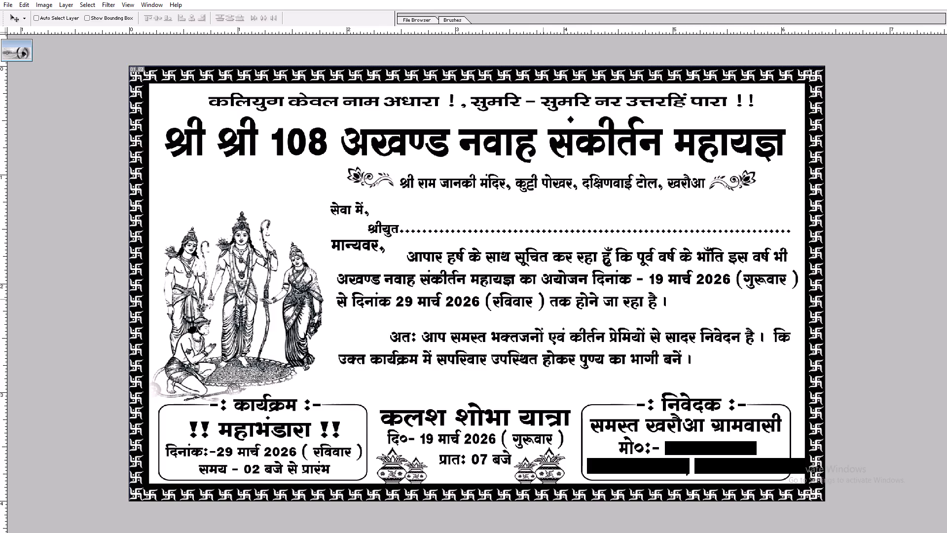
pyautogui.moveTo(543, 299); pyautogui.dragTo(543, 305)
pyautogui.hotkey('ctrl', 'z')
# Increase the line spacing of the "आपार हर्ष के साथ" paragraph so it fills the gap above the closing paragraph.
pyautogui.press('t')
pyautogui.click(543, 305)
pyautogui.hotkey('ctrl', 'a')
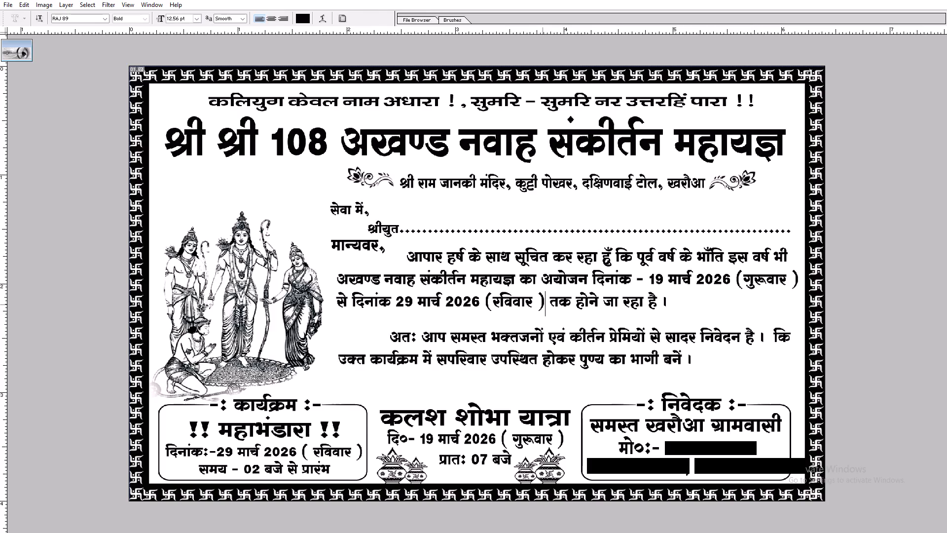
pyautogui.hotkey('alt', 'Down')
pyautogui.hotkey('alt', 'Down')
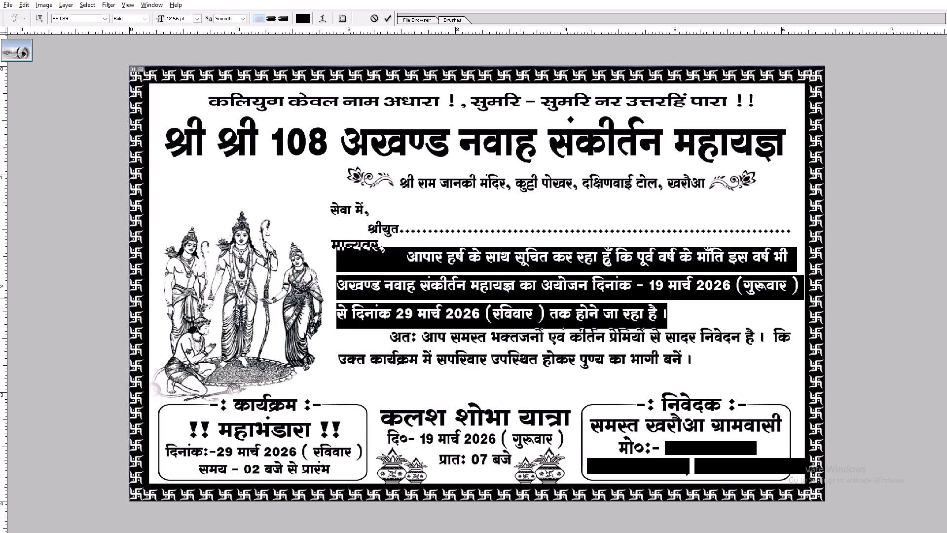
pyautogui.hotkey('ctrl', 'z')
pyautogui.hotkey('ctrl', 'Return')
pyautogui.write('vv')
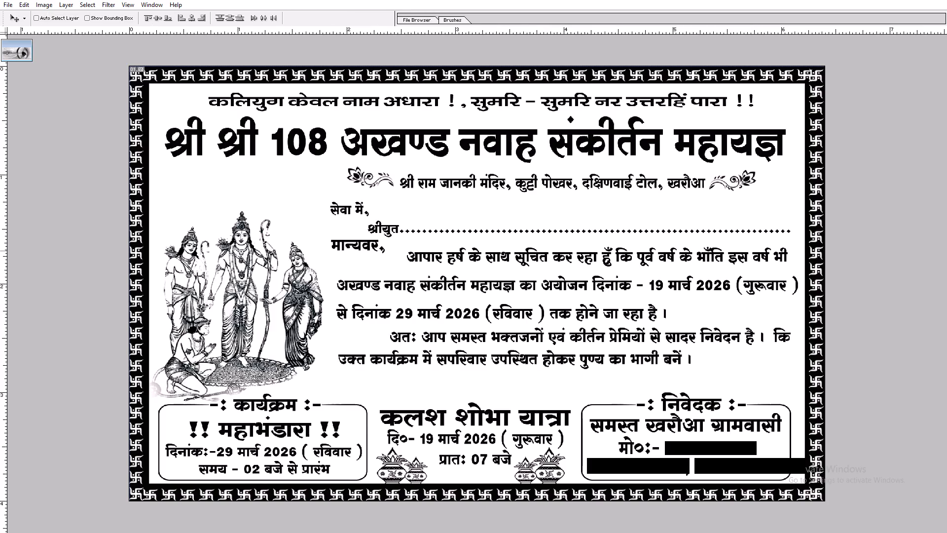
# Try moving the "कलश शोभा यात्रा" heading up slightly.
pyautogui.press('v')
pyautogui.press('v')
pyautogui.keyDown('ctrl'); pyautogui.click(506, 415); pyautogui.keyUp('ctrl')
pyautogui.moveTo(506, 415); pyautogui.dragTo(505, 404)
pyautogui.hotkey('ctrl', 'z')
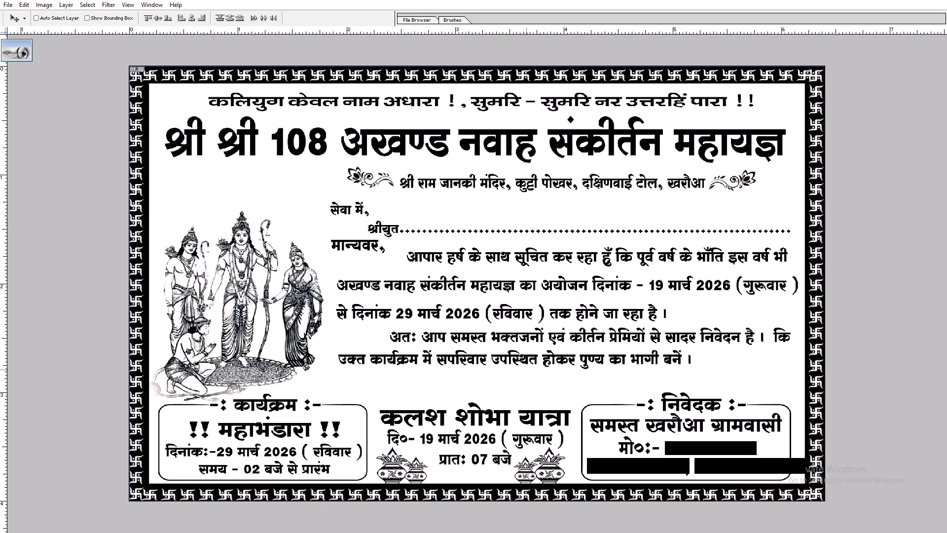
# Stretch the two invitation paragraphs together slightly taller, down toward the "कलश शोभा यात्रा" heading.
pyautogui.keyDown('ctrl'); pyautogui.click(533, 358); pyautogui.keyUp('ctrl')
pyautogui.hotkey('ctrl', 't')
pyautogui.keyDown('shift'); pyautogui.click(537, 367); pyautogui.keyUp('shift')
pyautogui.hotkey('shift', 'Return')
pyautogui.press('v')
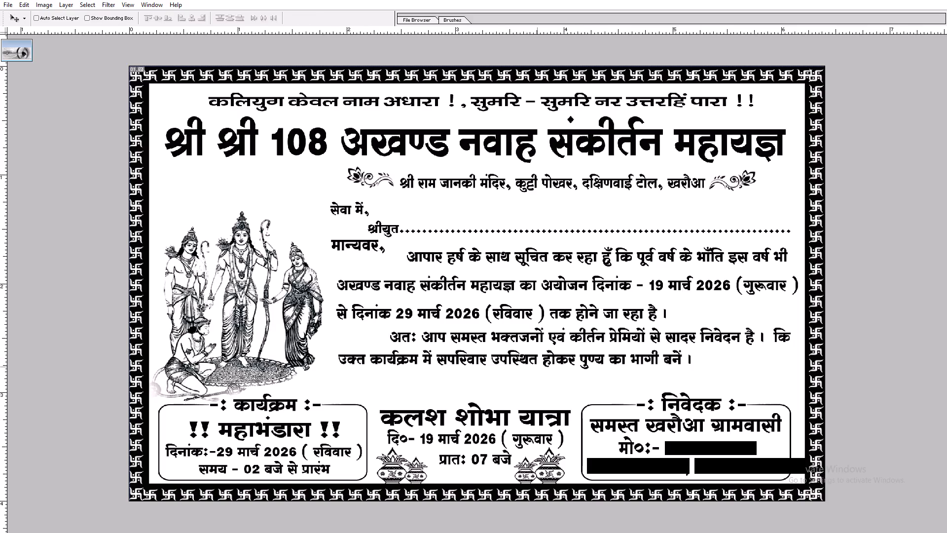
pyautogui.keyDown('ctrl'); pyautogui.keyDown('shift'); pyautogui.click(543, 307); pyautogui.keyUp('shift'); pyautogui.keyUp('ctrl')
pyautogui.hotkey('ctrl', 't')
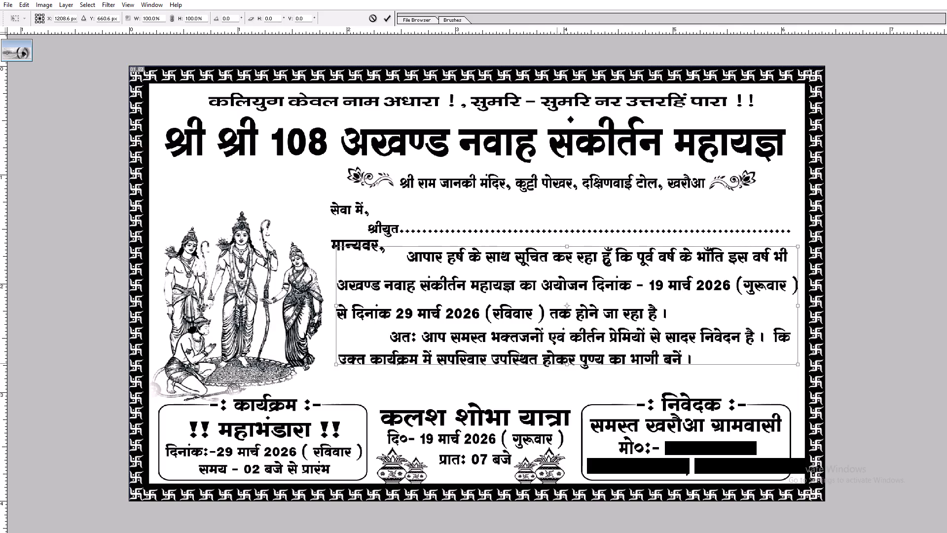
pyautogui.keyDown('shift'); pyautogui.moveTo(557, 363); pyautogui.dragTo(557, 376); pyautogui.keyUp('shift')
pyautogui.hotkey('shift', 'Return')
pyautogui.press('v')
pyautogui.keyDown('shift'); pyautogui.click(557, 376); pyautogui.keyUp('shift')
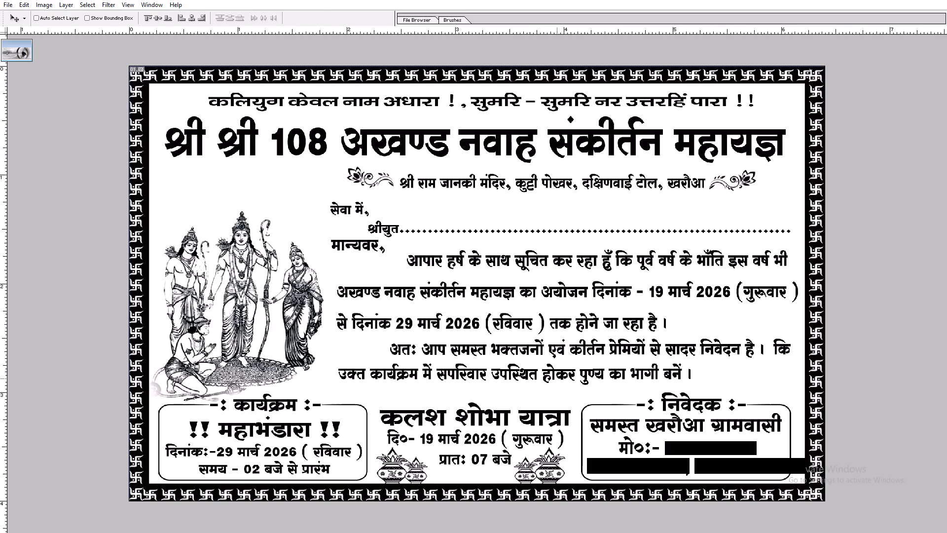
# Replace the main title text with "श्री श्री 108 श्री काली पूजा समिति".
pyautogui.press('t')
pyautogui.click(355, 134)
pyautogui.hotkey('ctrl', 'a')
pyautogui.write('Jh Jh')
pyautogui.press('space')
pyautogui.press('1')
pyautogui.press('0')
pyautogui.write('8')
pyautogui.press('space')
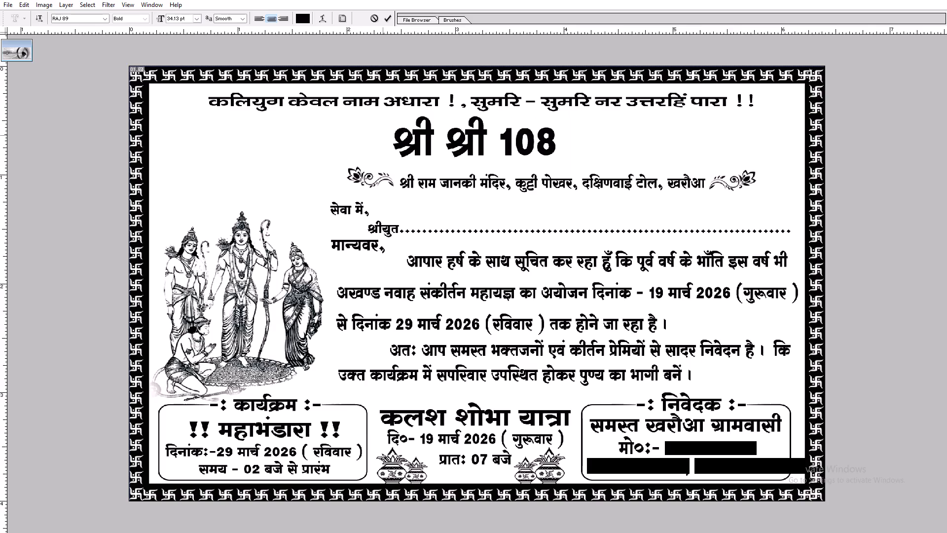
pyautogui.write('Jh')
pyautogui.press('space')
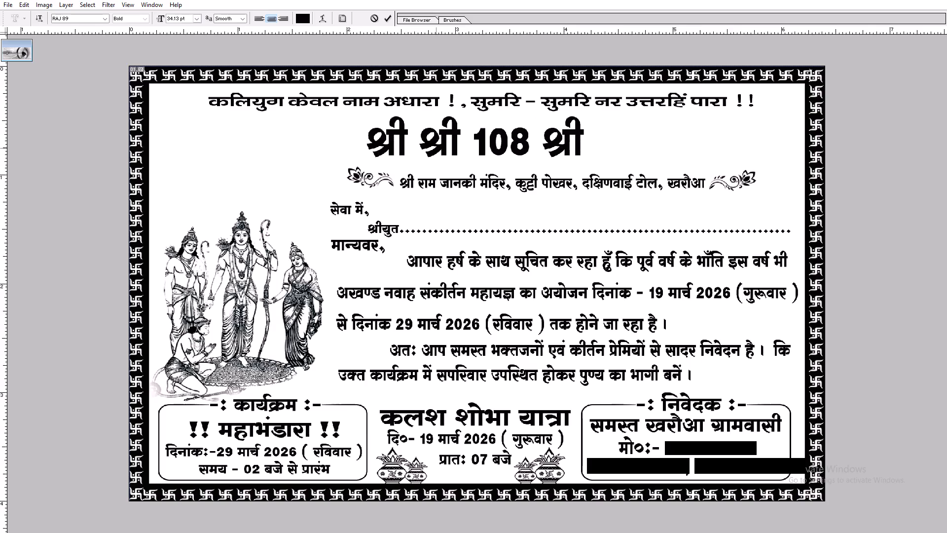
pyautogui.write('dkt')
pyautogui.press('BackSpace')
pyautogui.write('yh iwtk lfefr')
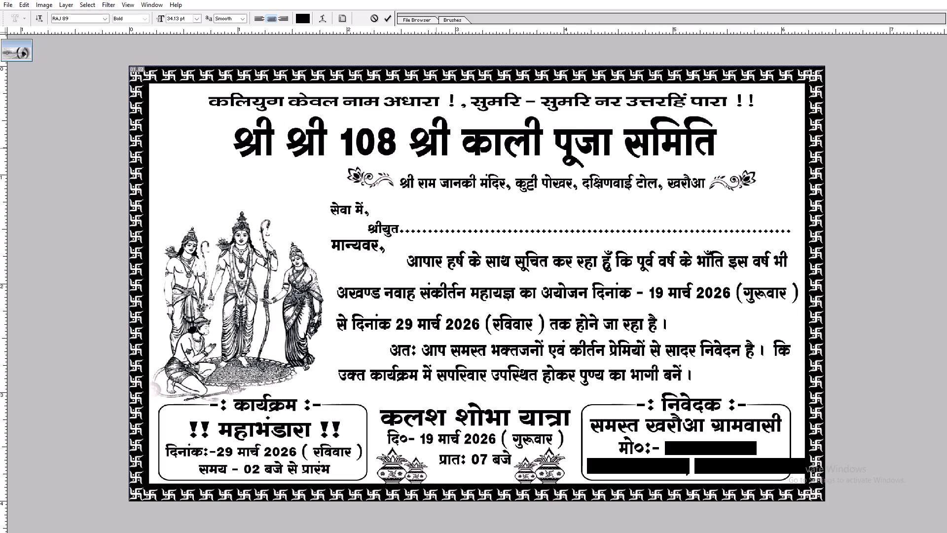
pyautogui.press('Return')
pyautogui.press('Return')
# Widen the "श्री श्री 108 श्री काली पूजा समिति" title so it spans nearly the full width inside the border.
pyautogui.press('v')
pyautogui.hotkey('ctrl', 't')
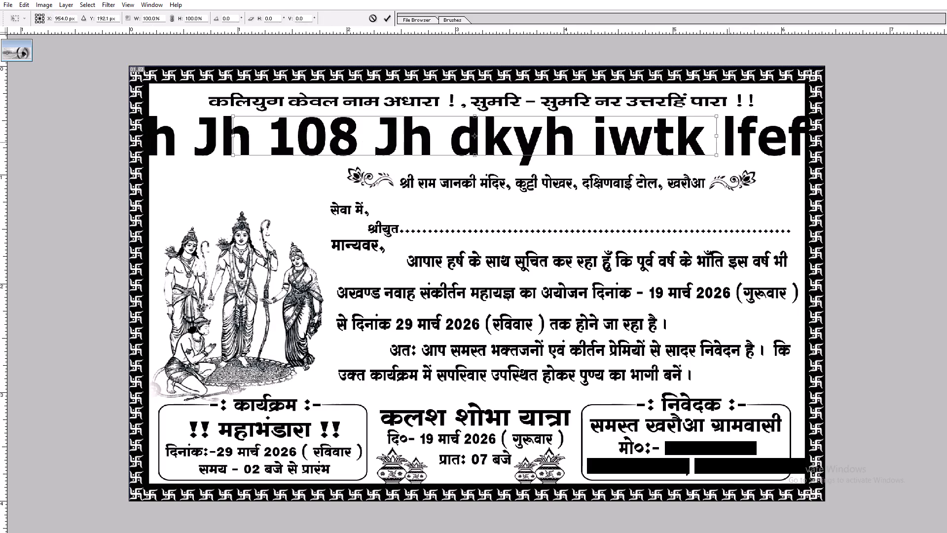
pyautogui.hotkey('ctrl', 'Return')
pyautogui.hotkey('ctrl', 'alt', 'z')
pyautogui.hotkey('ctrl', 't')
pyautogui.hotkey('ctrl', 't')
pyautogui.keyDown('alt'); pyautogui.keyDown('shift'); pyautogui.moveTo(716, 137); pyautogui.dragTo(751, 131); pyautogui.keyUp('shift'); pyautogui.keyUp('alt')
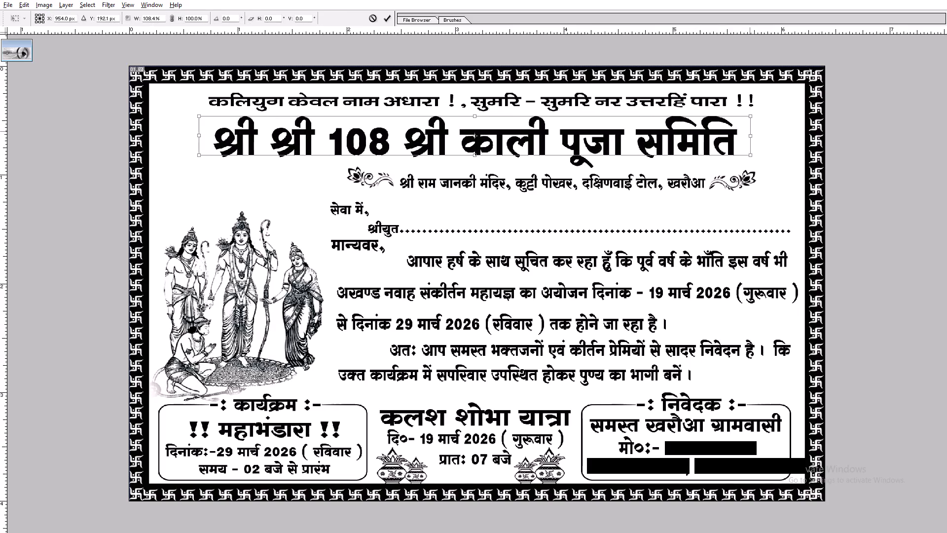
pyautogui.keyDown('alt'); pyautogui.keyDown('shift'); pyautogui.moveTo(751, 131); pyautogui.dragTo(753, 130); pyautogui.keyUp('shift'); pyautogui.keyUp('alt')
pyautogui.keyDown('alt'); pyautogui.keyDown('shift'); pyautogui.moveTo(755, 158); pyautogui.dragTo(785, 150); pyautogui.keyUp('shift'); pyautogui.keyUp('alt')
pyautogui.keyDown('shift'); pyautogui.moveTo(785, 142); pyautogui.dragTo(791, 140); pyautogui.keyUp('shift')
pyautogui.hotkey('shift', 'Return')
pyautogui.press('v')
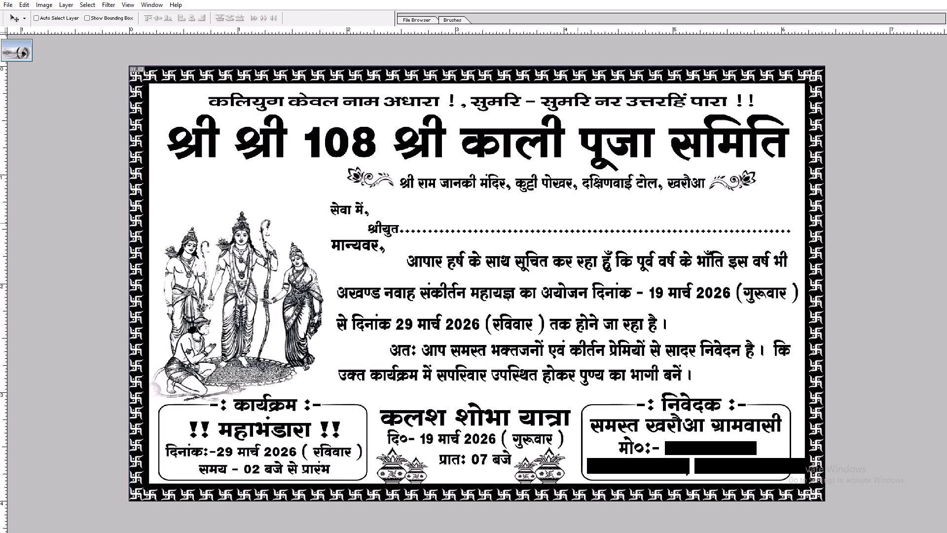
# Replace the venue line below the main title with "स्थानः- काली मंदिर, रमौली, मधुबनी".
pyautogui.press('t')
pyautogui.moveTo(402, 182); pyautogui.dragTo(745, 200)
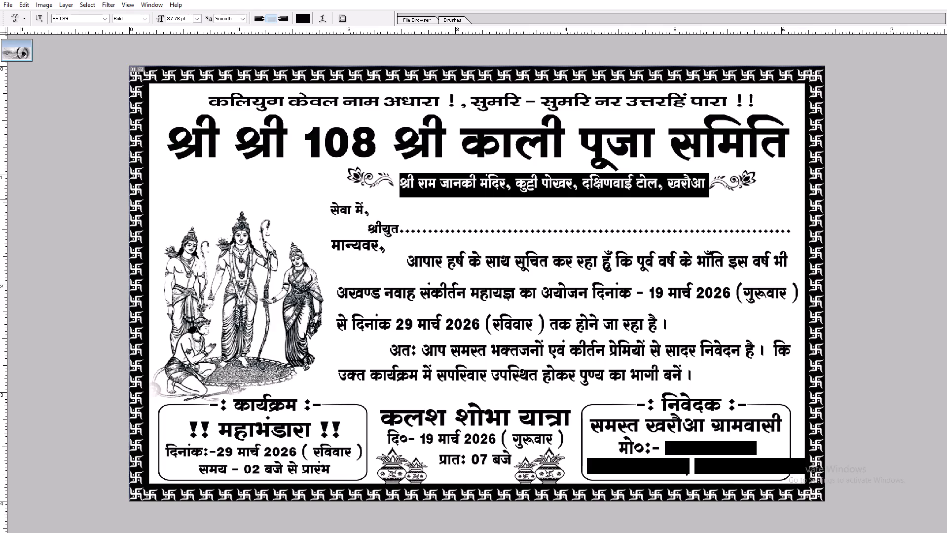
pyautogui.moveTo(745, 200); pyautogui.dragTo(743, 200)
pyautogui.write('LDkk')
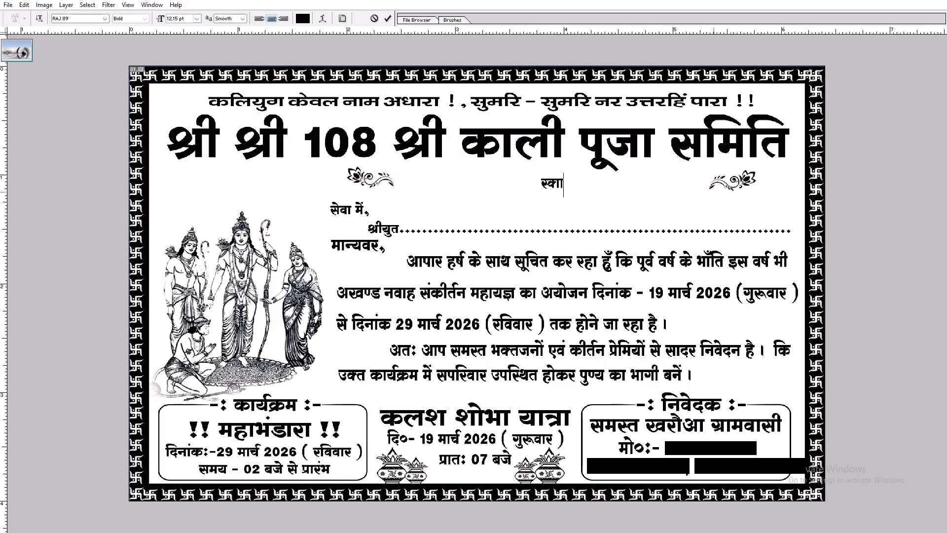
pyautogui.press('BackSpace')
pyautogui.press('BackSpace')
pyautogui.press('BackSpace')
pyautogui.hotkey('shift', 'f')
pyautogui.write('kk')
pyautogui.write('u%& dkyh')
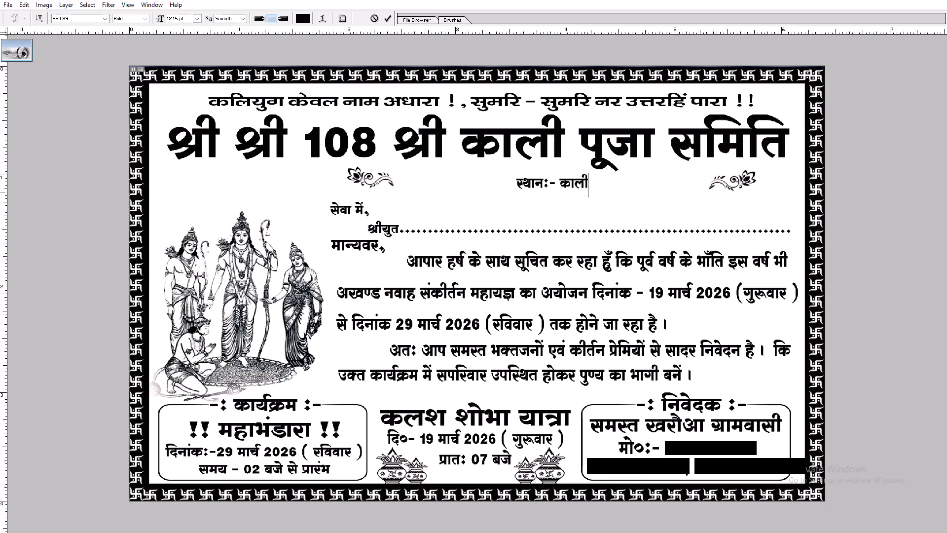
pyautogui.press('space')
pyautogui.write('eafnj]')
pyautogui.press('space')
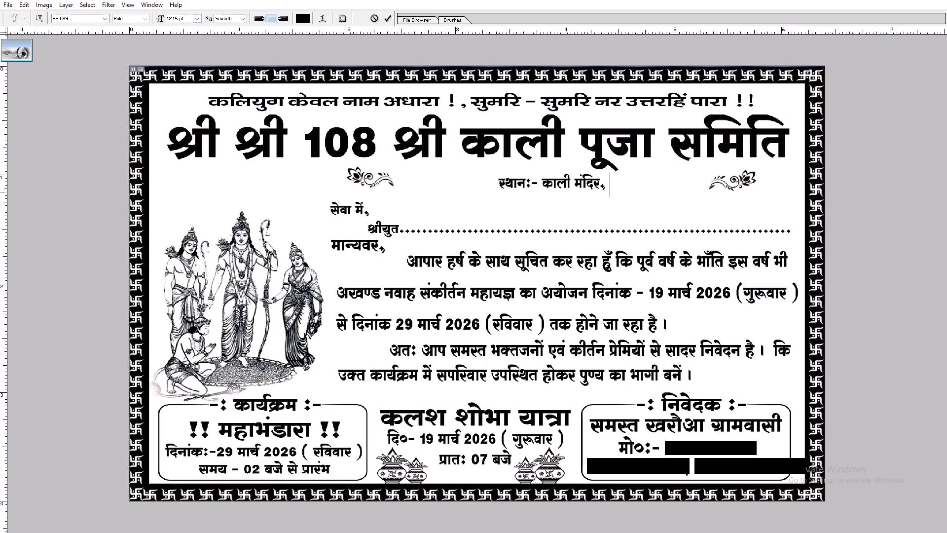
pyautogui.press('e')
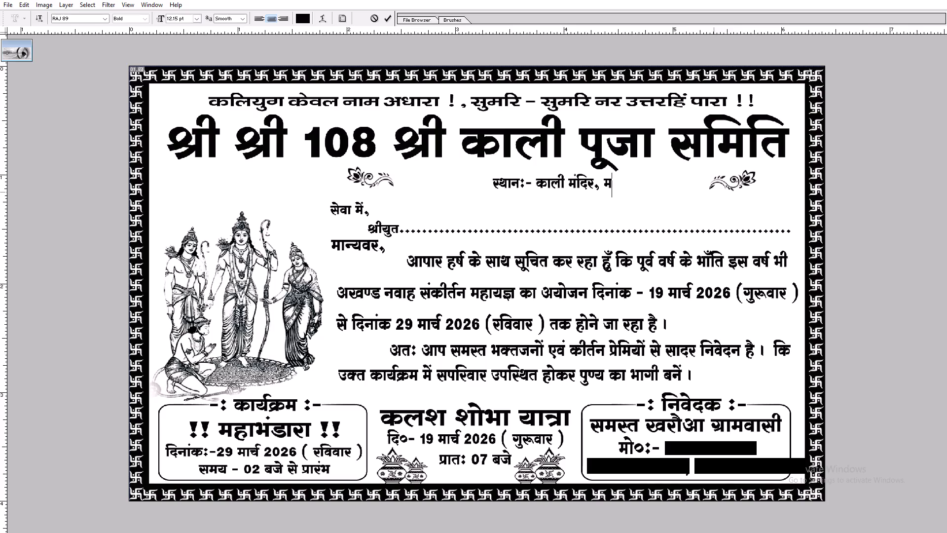
pyautogui.press('BackSpace')
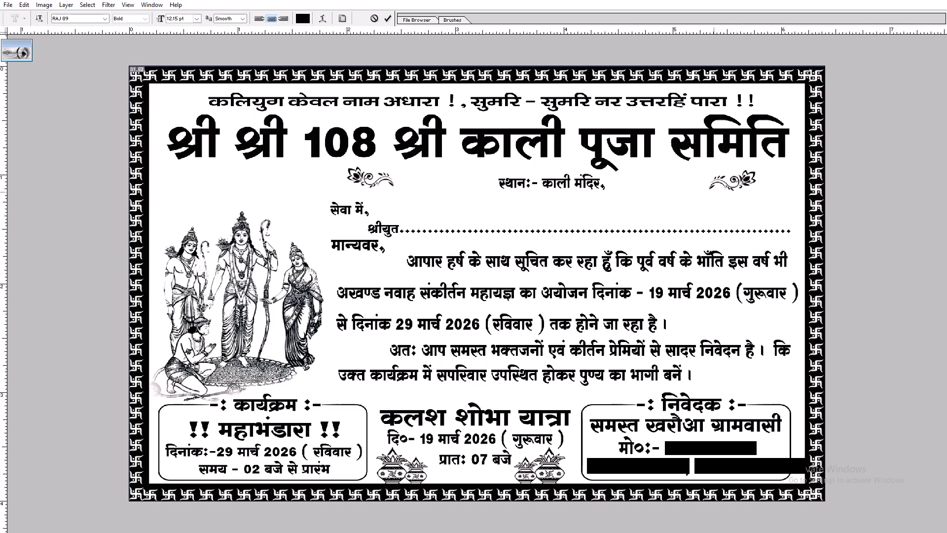
pyautogui.write('jekSyh]')
pyautogui.press('space')
pyautogui.press('n')
pyautogui.press('BackSpace')
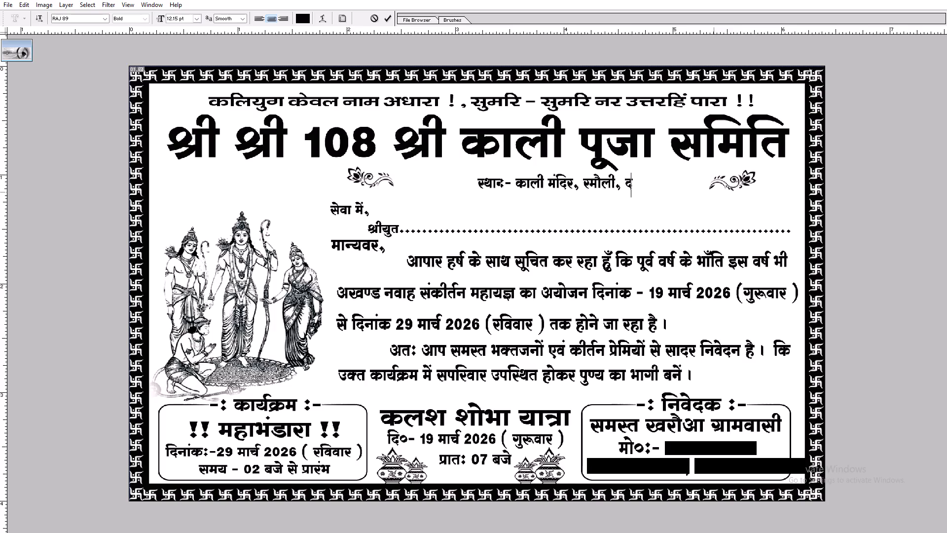
pyautogui.write('e/kqcuh')
pyautogui.press('space')
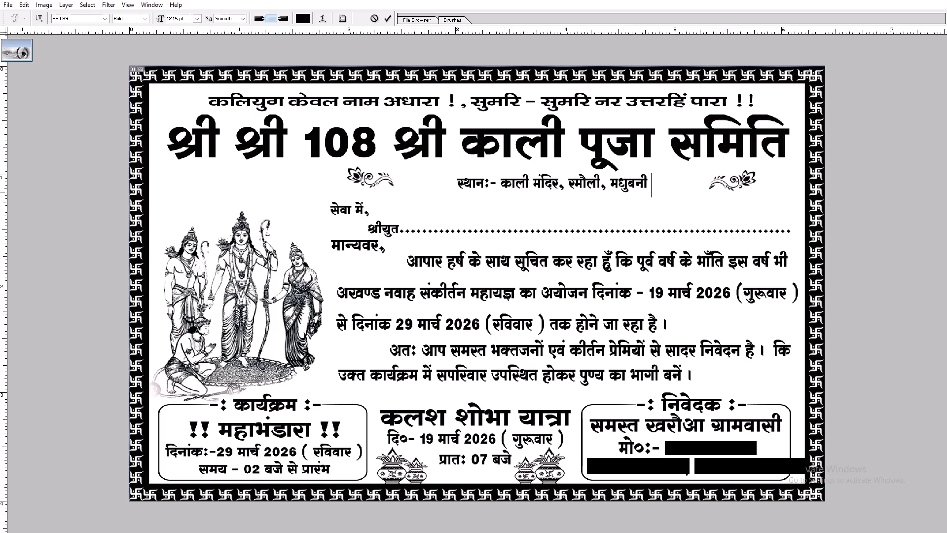
# Rewrite the end of the venue line as "रमौली ( मधुबनी )", with the district in parentheses instead of after a comma.
pyautogui.press('BackSpace')
pyautogui.press('BackSpace')
pyautogui.press('BackSpace')
pyautogui.press('BackSpace')
pyautogui.press('BackSpace')
pyautogui.press('BackSpace')
pyautogui.press('BackSpace')
pyautogui.press('BackSpace')
pyautogui.press('BackSpace')
pyautogui.press('BackSpace')
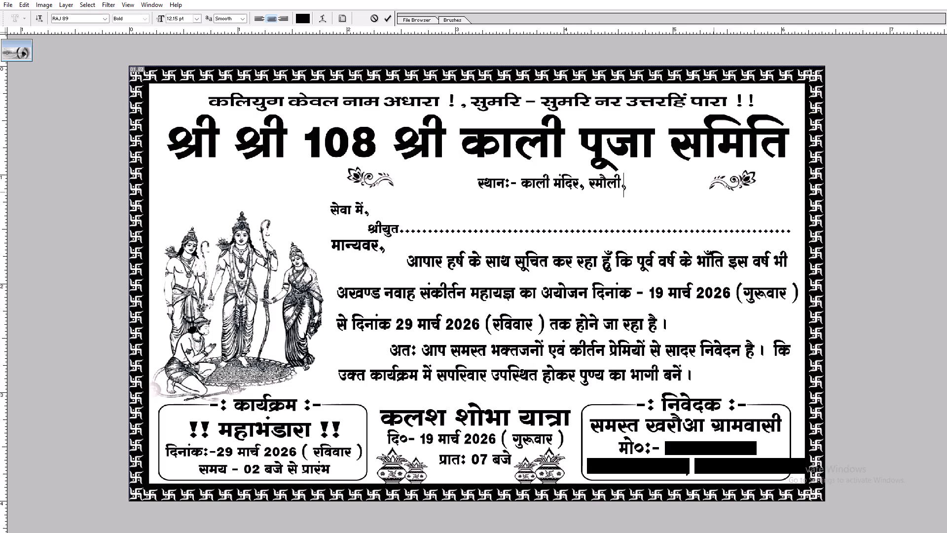
pyautogui.press('space')
pyautogui.hotkey('alt', '0')
pyautogui.hotkey('alt', '1')
pyautogui.hotkey('alt', '8')
pyautogui.hotkey('alt', '8')
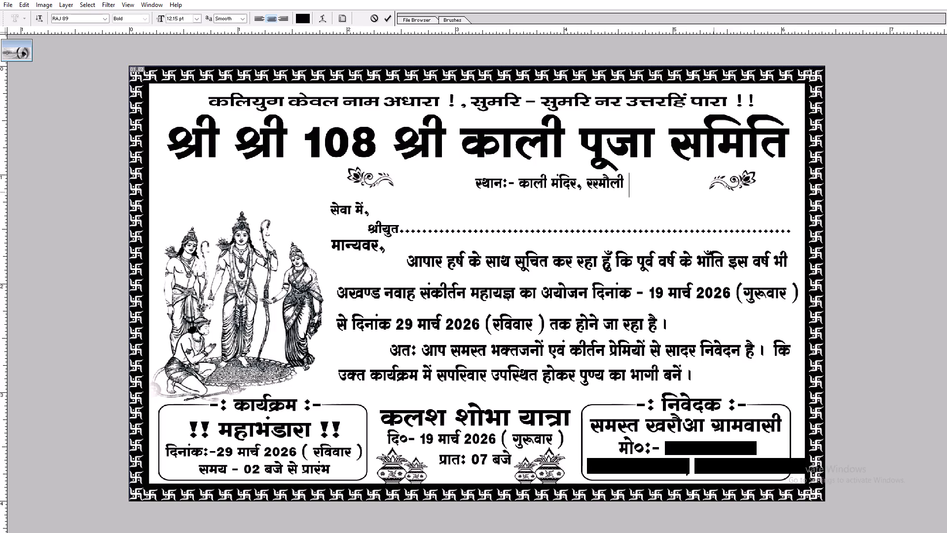
pyautogui.press('space')
pyautogui.write('e/kqcuh')
pyautogui.press('space')
pyautogui.hotkey('shift', ')')
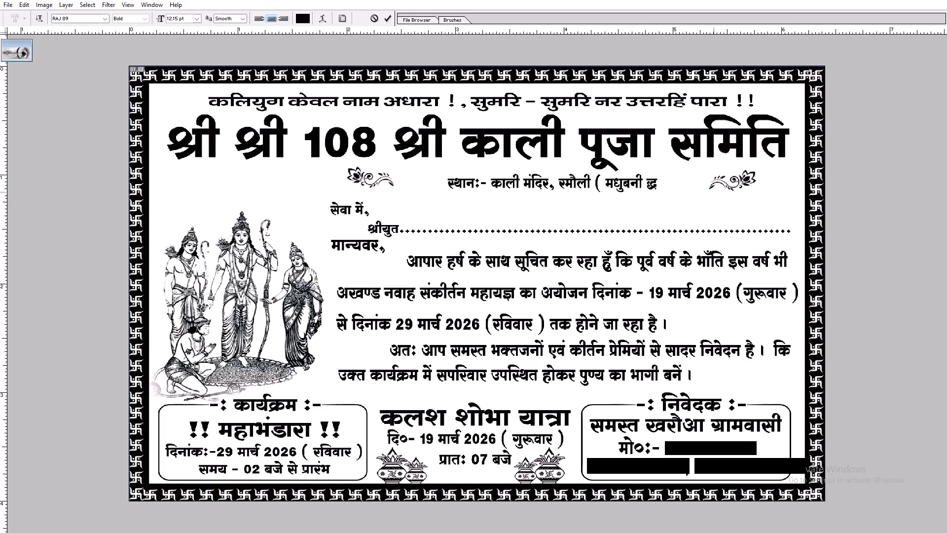
pyautogui.press('BackSpace')
pyautogui.hotkey('alt', '0')
pyautogui.hotkey('alt', '1')
pyautogui.hotkey('alt', '8')
pyautogui.hotkey('alt', '8')
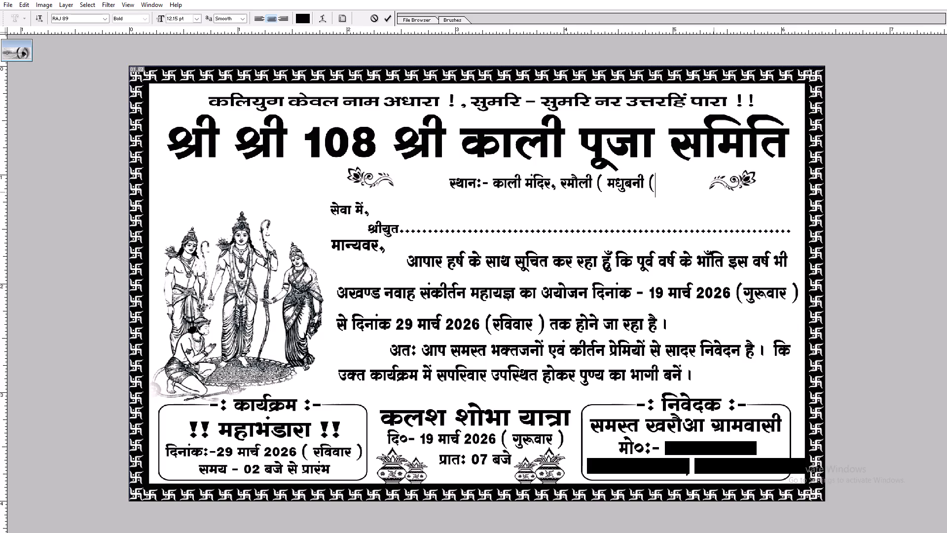
pyautogui.press('BackSpace')
pyautogui.hotkey('alt', '0')
pyautogui.hotkey('alt', '1')
pyautogui.hotkey('alt', '8')
pyautogui.hotkey('alt', '9')
pyautogui.press('Return')
pyautogui.write('vv')
# Stretch the venue line "स्थानः- काली मंदिर, रमौली ( मधुबनी )" slightly wider on both sides, keeping it centred.
pyautogui.hotkey('ctrl', 't')
pyautogui.hotkey('shift', 'Return')
pyautogui.press('v')
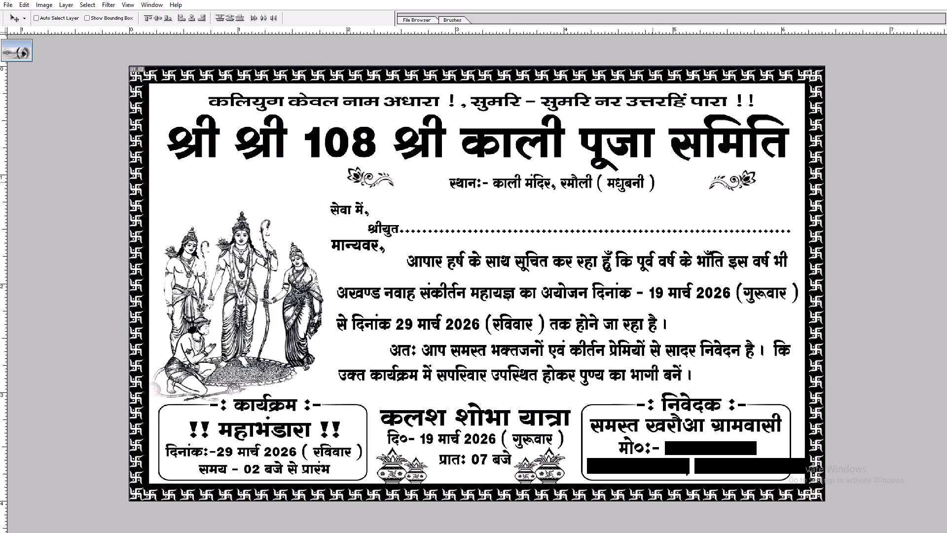
pyautogui.keyDown('ctrl'); pyautogui.keyDown('shift'); pyautogui.rightClick(653, 179); pyautogui.keyUp('shift'); pyautogui.keyUp('ctrl')
pyautogui.keyDown('ctrl'); pyautogui.keyDown('shift'); pyautogui.click(658, 182); pyautogui.keyUp('shift'); pyautogui.keyUp('ctrl')
pyautogui.hotkey('ctrl', 't')
pyautogui.keyDown('alt'); pyautogui.keyDown('shift'); pyautogui.moveTo(652, 179); pyautogui.dragTo(665, 179); pyautogui.keyUp('shift'); pyautogui.keyUp('alt')
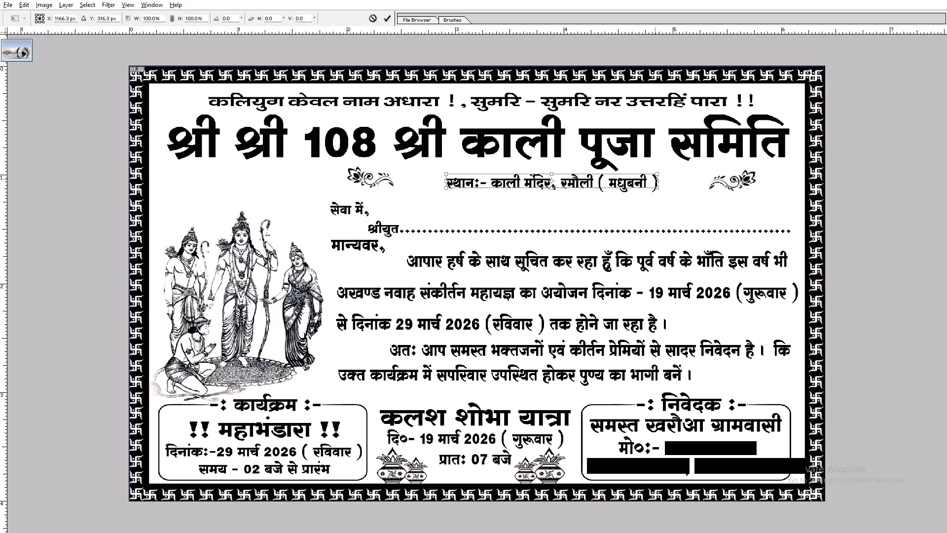
pyautogui.keyDown('alt'); pyautogui.keyDown('shift'); pyautogui.moveTo(665, 179); pyautogui.dragTo(670, 178); pyautogui.keyUp('shift'); pyautogui.keyUp('alt')
pyautogui.press('Return')
pyautogui.press('v')
pyautogui.press('Return')
pyautogui.press('v')
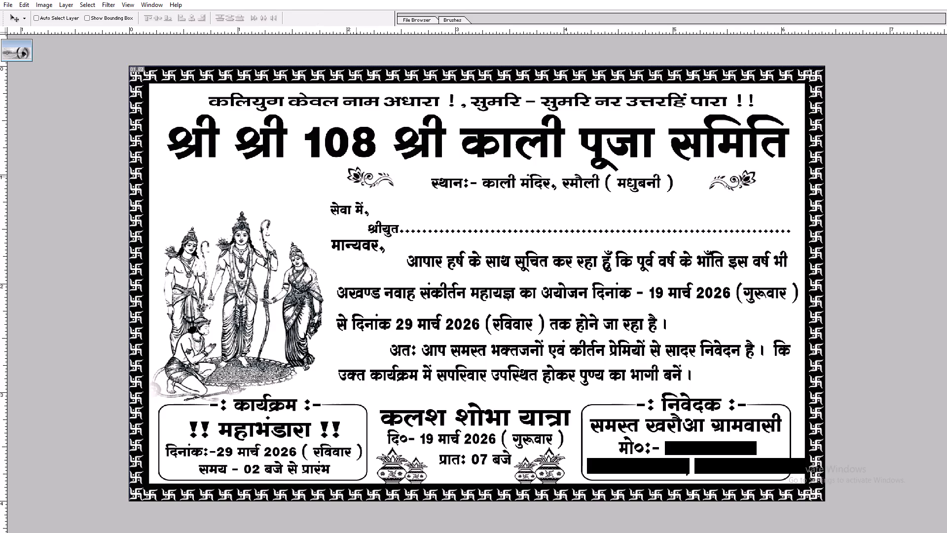
# Move the two floral ornaments inward so that they sit against both ends of the venue line.
pyautogui.rightClick(356, 176)
pyautogui.click(362, 181)
pyautogui.keyDown('ctrl'); pyautogui.keyDown('shift'); pyautogui.rightClick(356, 176); pyautogui.keyUp('shift'); pyautogui.keyUp('ctrl')
pyautogui.keyDown('ctrl'); pyautogui.keyDown('shift'); pyautogui.click(363, 179); pyautogui.keyUp('shift'); pyautogui.keyUp('ctrl')
pyautogui.keyDown('shift'); pyautogui.moveTo(363, 180); pyautogui.dragTo(382, 183); pyautogui.keyUp('shift')
pyautogui.keyDown('shift'); pyautogui.moveTo(382, 183); pyautogui.dragTo(397, 184); pyautogui.keyUp('shift')
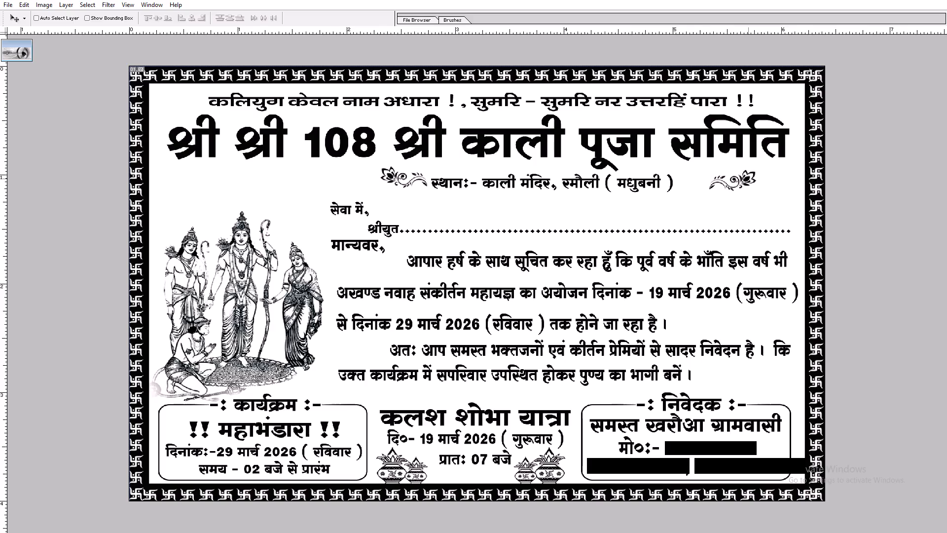
pyautogui.keyDown('ctrl'); pyautogui.click(748, 179); pyautogui.keyUp('ctrl')
pyautogui.keyDown('shift'); pyautogui.moveTo(748, 179); pyautogui.dragTo(715, 181); pyautogui.keyUp('shift')
pyautogui.press('space')
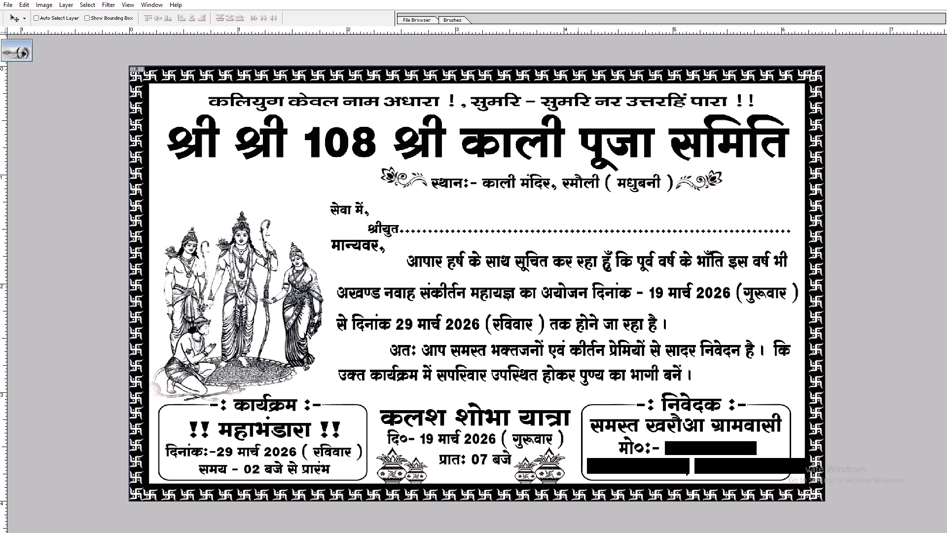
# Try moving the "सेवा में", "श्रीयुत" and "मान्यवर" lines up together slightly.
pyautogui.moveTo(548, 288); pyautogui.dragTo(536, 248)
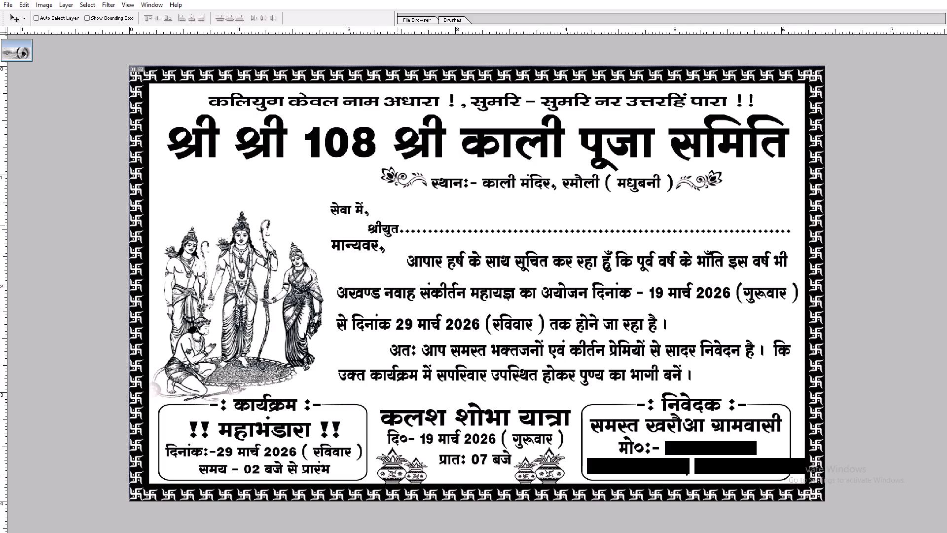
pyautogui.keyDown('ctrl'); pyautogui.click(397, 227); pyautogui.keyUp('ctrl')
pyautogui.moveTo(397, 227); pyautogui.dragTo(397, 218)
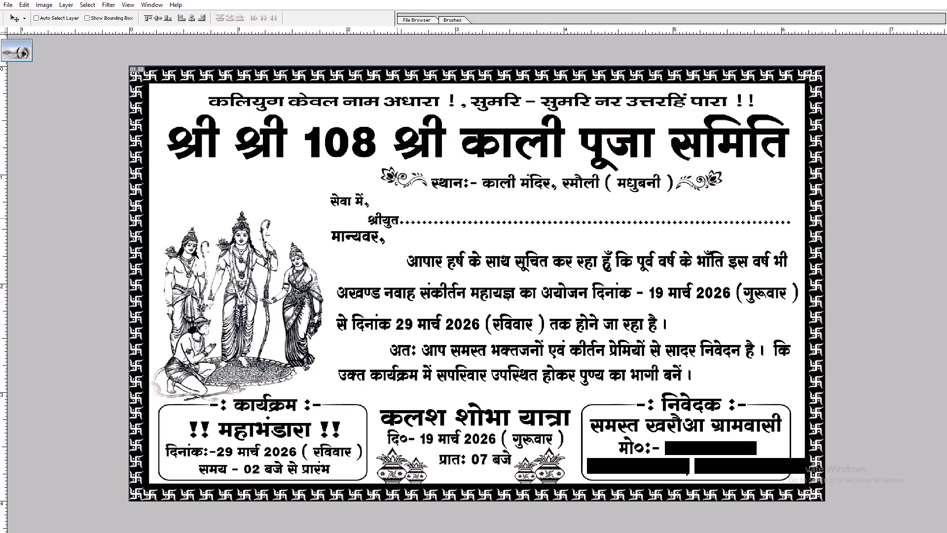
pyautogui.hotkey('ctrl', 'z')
# Move only the "सेवा में" and "श्रीयुत" lines up toward the venue line and increase the spacing between them slightly.
pyautogui.keyDown('ctrl'); pyautogui.keyDown('shift'); pyautogui.rightClick(397, 228); pyautogui.keyUp('shift'); pyautogui.keyUp('ctrl')
pyautogui.keyDown('ctrl'); pyautogui.keyDown('shift'); pyautogui.click(411, 235); pyautogui.keyUp('shift'); pyautogui.keyUp('ctrl')
pyautogui.moveTo(411, 233); pyautogui.dragTo(409, 222)
pyautogui.press('t')
pyautogui.click(415, 221)
pyautogui.hotkey('ctrl', 'a')
pyautogui.hotkey('alt', 'Down')
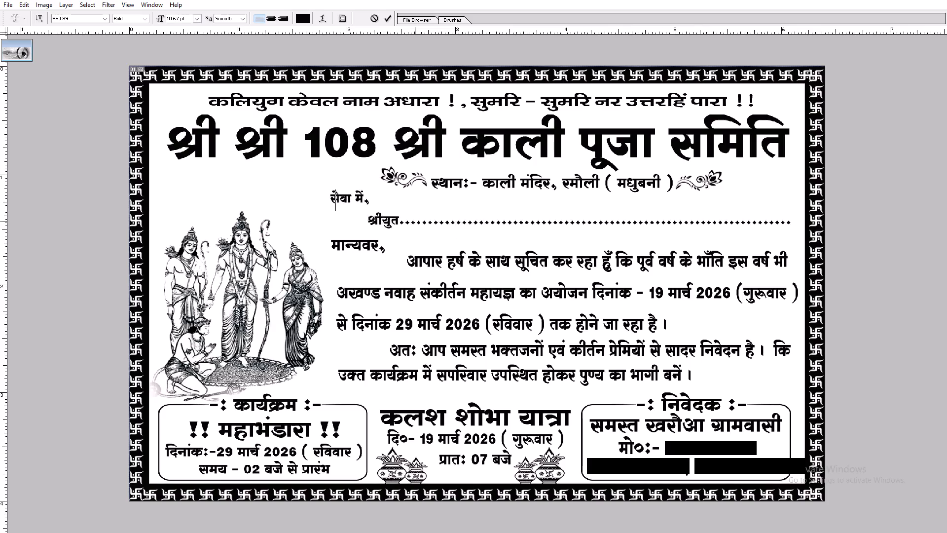
pyautogui.hotkey('ctrl', 'z')
pyautogui.press('Return')
pyautogui.write('vv')
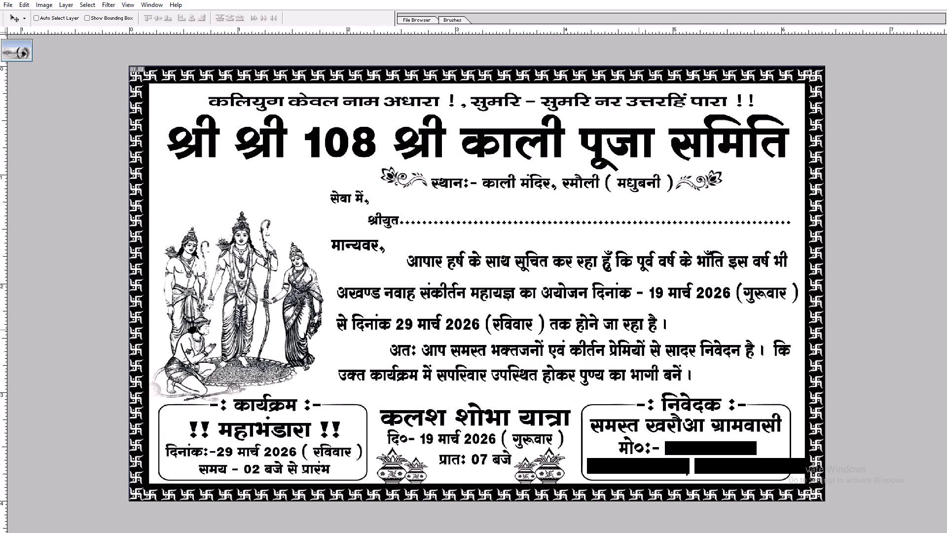
# In the first invitation paragraph, replace "नवाह संकीर्तन महायज्ञ का" with "श्री श्री 108 श्री काली पूजा".
pyautogui.press('t')
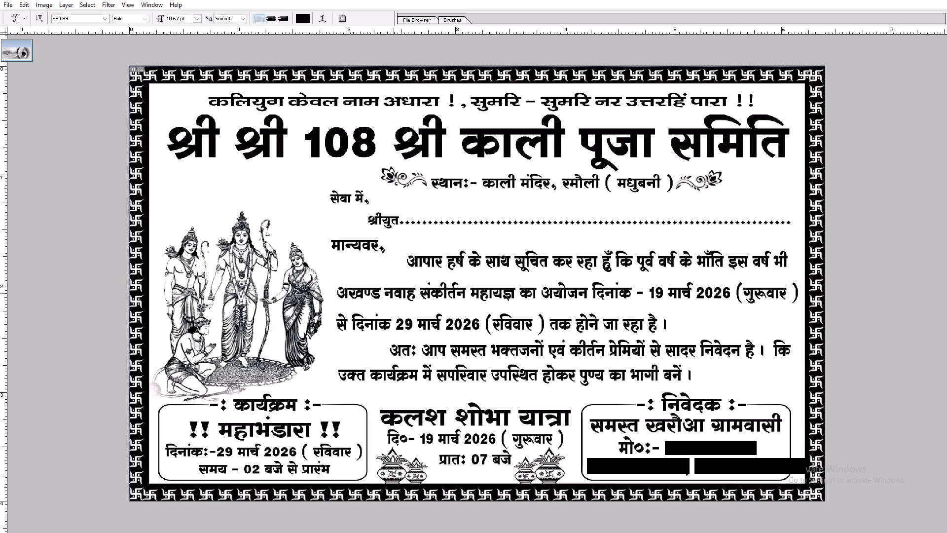
pyautogui.moveTo(386, 293); pyautogui.dragTo(536, 293)
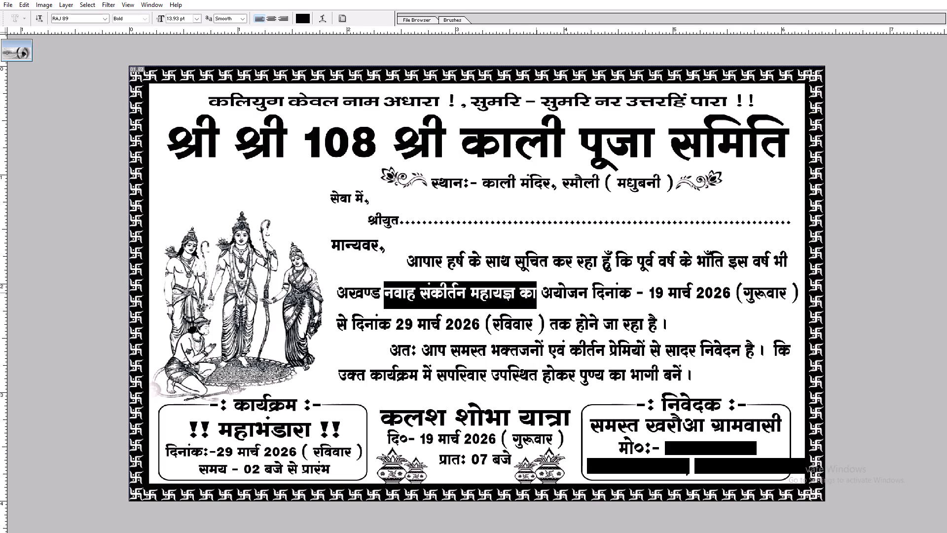
pyautogui.write('Jh Jh')
pyautogui.press('space')
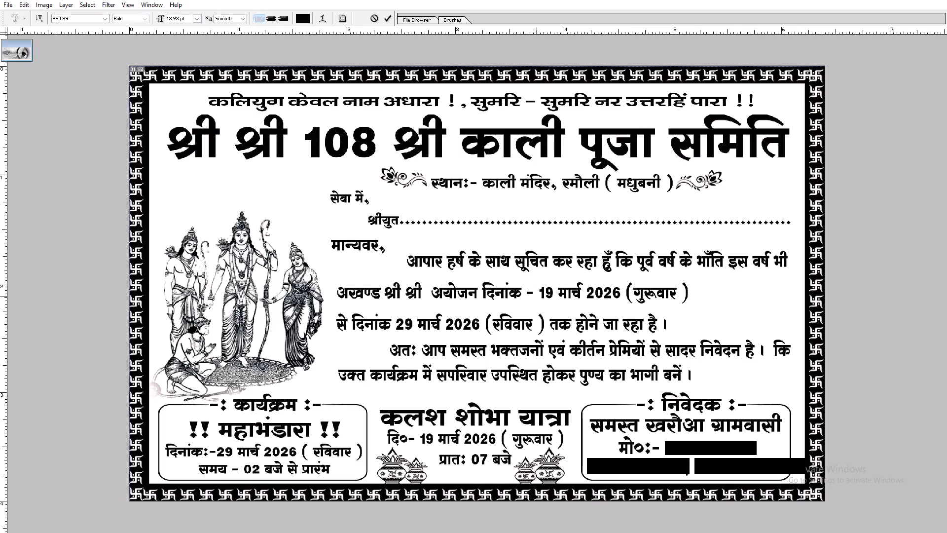
pyautogui.press('1')
pyautogui.write('08')
pyautogui.press('space')
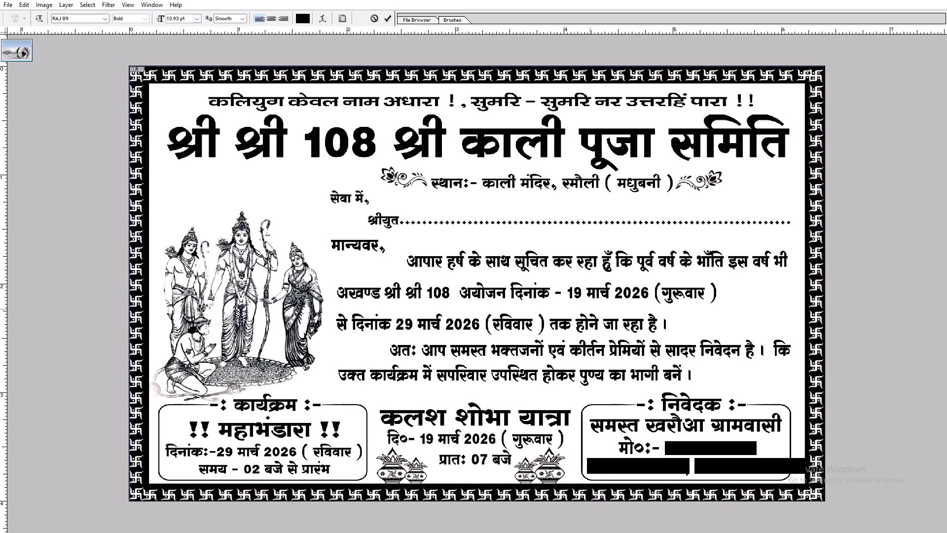
pyautogui.write('Jh dkyh iwtk')
pyautogui.press('Return')
pyautogui.press('v')
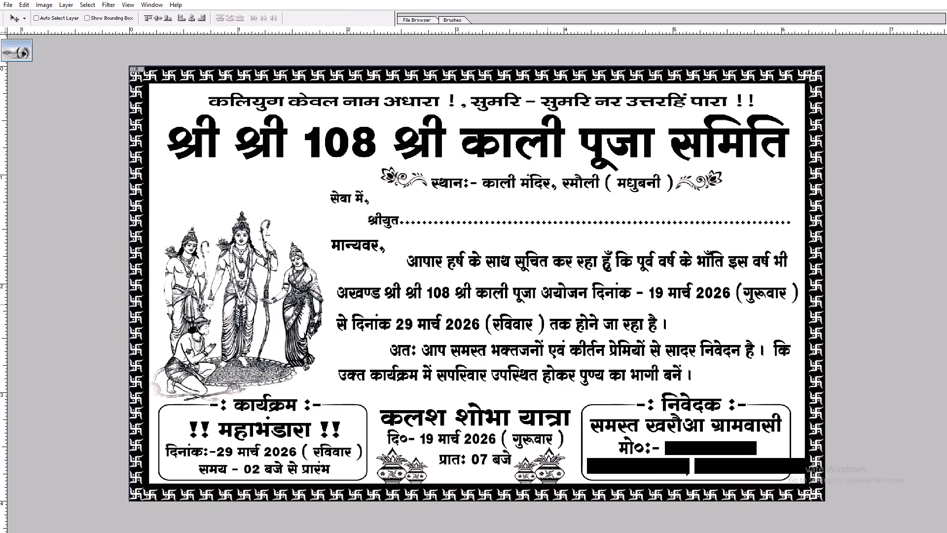
# Set the day and month of the start date in the first invitation paragraph to "09 नवम्बर".
pyautogui.press('t')
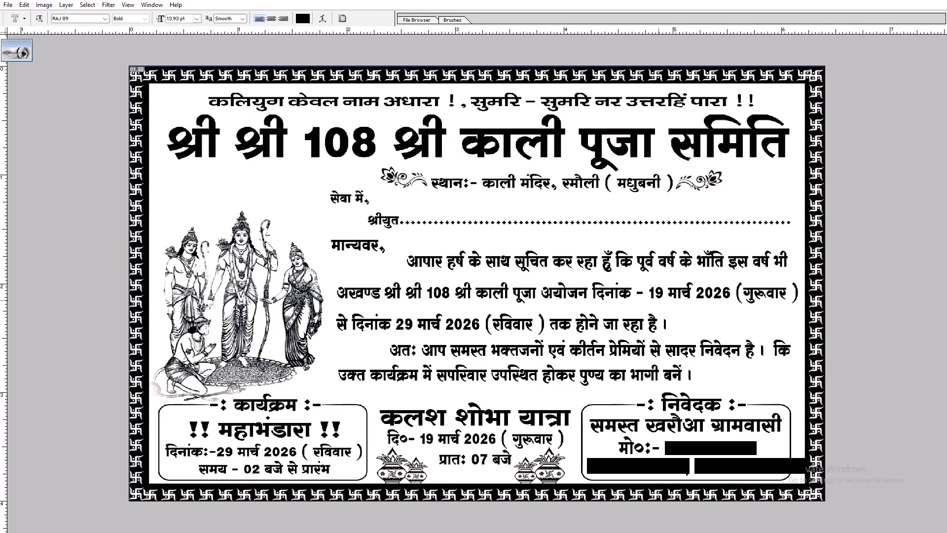
pyautogui.moveTo(661, 296); pyautogui.dragTo(650, 296)
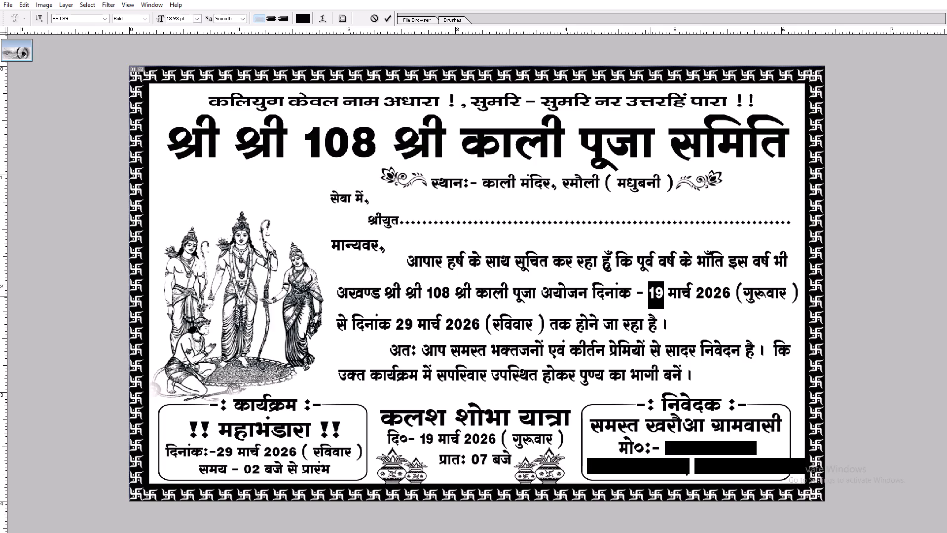
pyautogui.write('09')
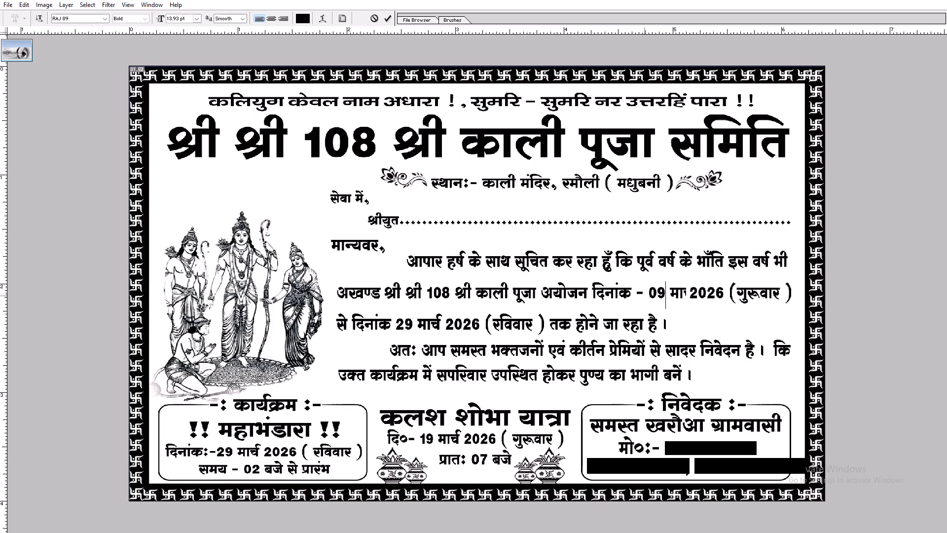
pyautogui.press('Return')
pyautogui.moveTo(694, 297); pyautogui.dragTo(668, 294)
pyautogui.write('uoeE')
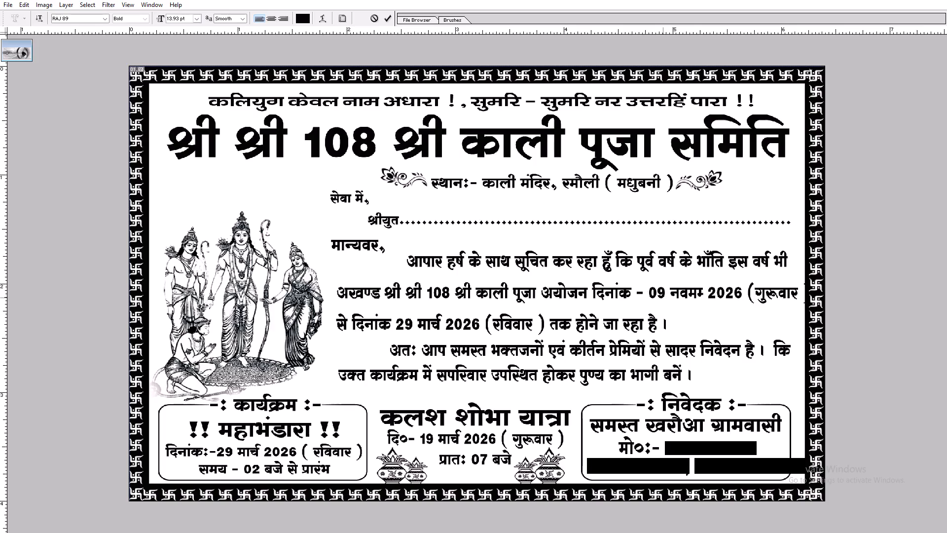
pyautogui.press('BackSpace')
pyautogui.press('BackSpace')
pyautogui.write('Ecj')
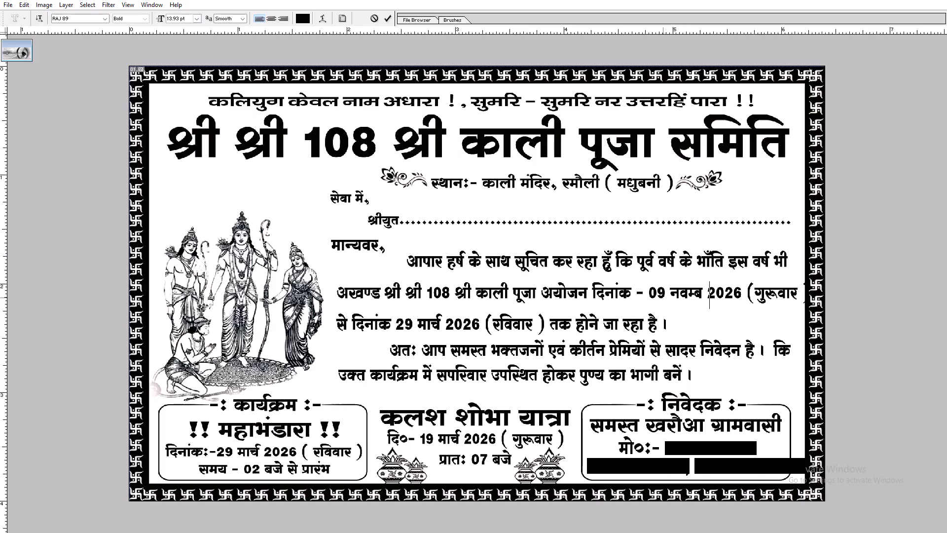
pyautogui.press('Return')
pyautogui.press('v')
# Narrow the invitation paragraphs horizontally so the start-date line ending in "(गुरूवार )" fits inside the card's border.
pyautogui.hotkey('ctrl', 't')
pyautogui.keyDown('shift'); pyautogui.moveTo(813, 275); pyautogui.dragTo(801, 273); pyautogui.keyUp('shift')
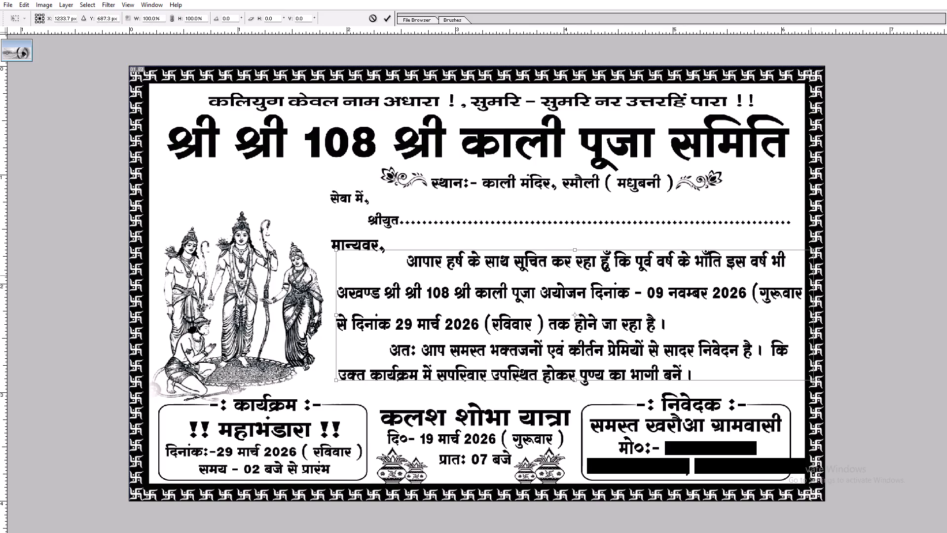
pyautogui.keyDown('shift'); pyautogui.moveTo(801, 273); pyautogui.dragTo(791, 273); pyautogui.keyUp('shift')
pyautogui.hotkey('shift', 'Return')
pyautogui.press('v')
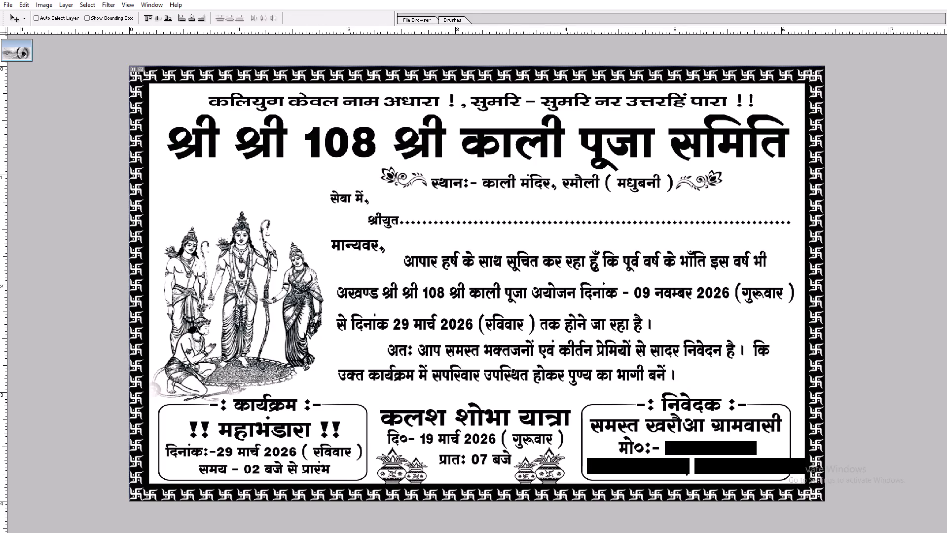
# Check the system calendar for November 2026 and set the start date's weekday in the first invitation paragraph to "रविवार".
pyautogui.press('f')
pyautogui.press('f')
pyautogui.click(910, 520)
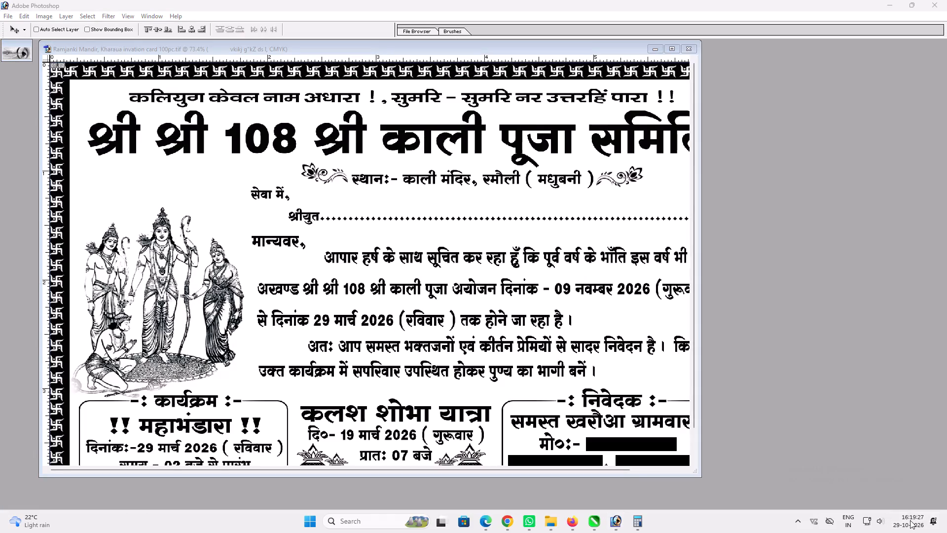
pyautogui.click(910, 519)
pyautogui.click(910, 518)
pyautogui.scroll(-2, 857, 427)
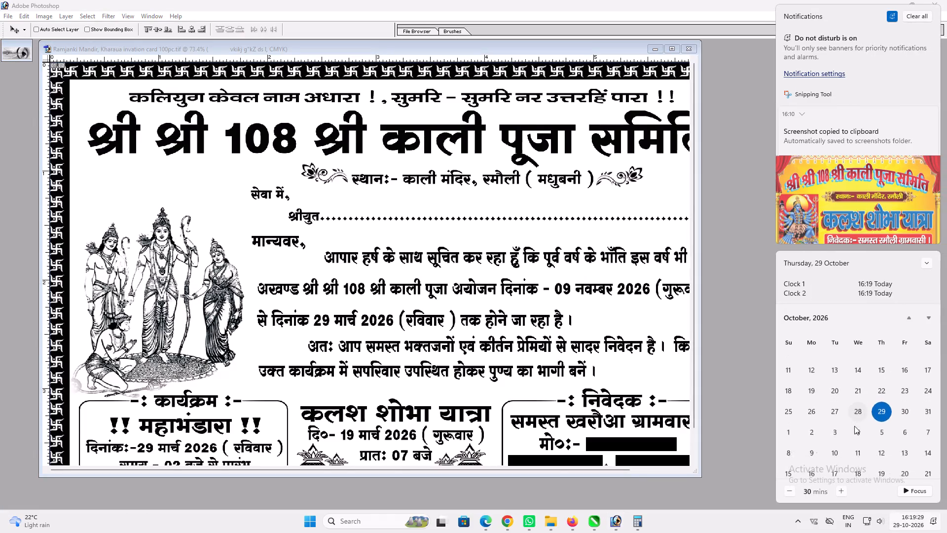
pyautogui.scroll(-3, 886, 422)
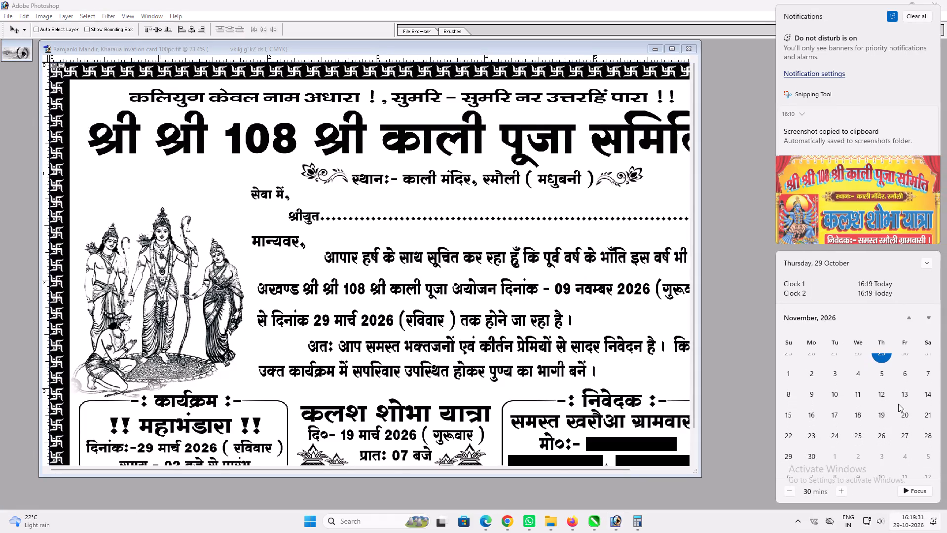
pyautogui.click(789, 399)
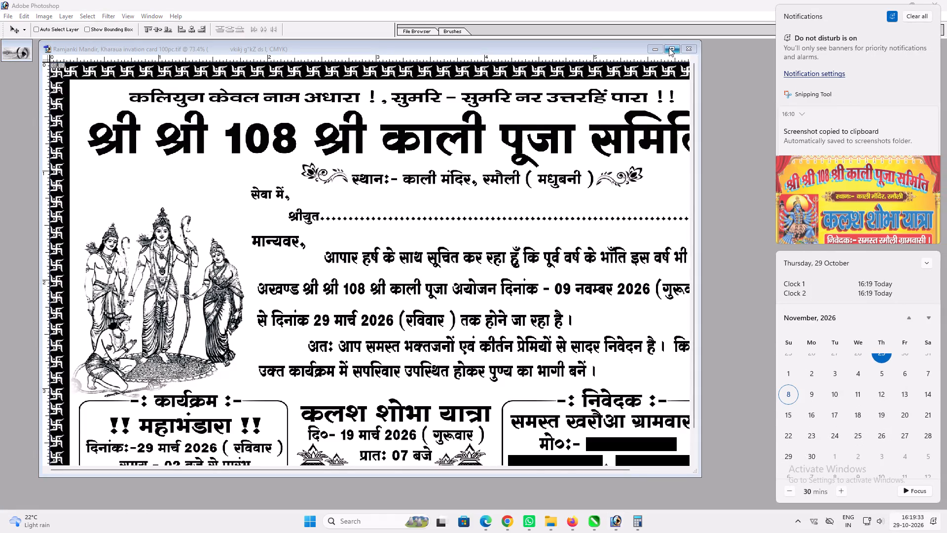
pyautogui.click(669, 49)
pyautogui.press('t')
pyautogui.moveTo(763, 293); pyautogui.dragTo(742, 296)
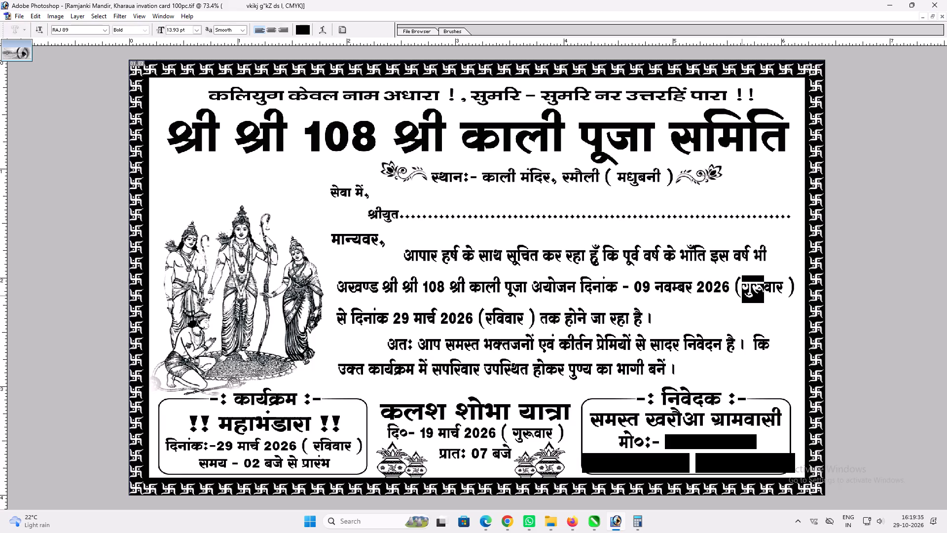
pyautogui.write('jfo')
pyautogui.press('Return')
pyautogui.write('vv')
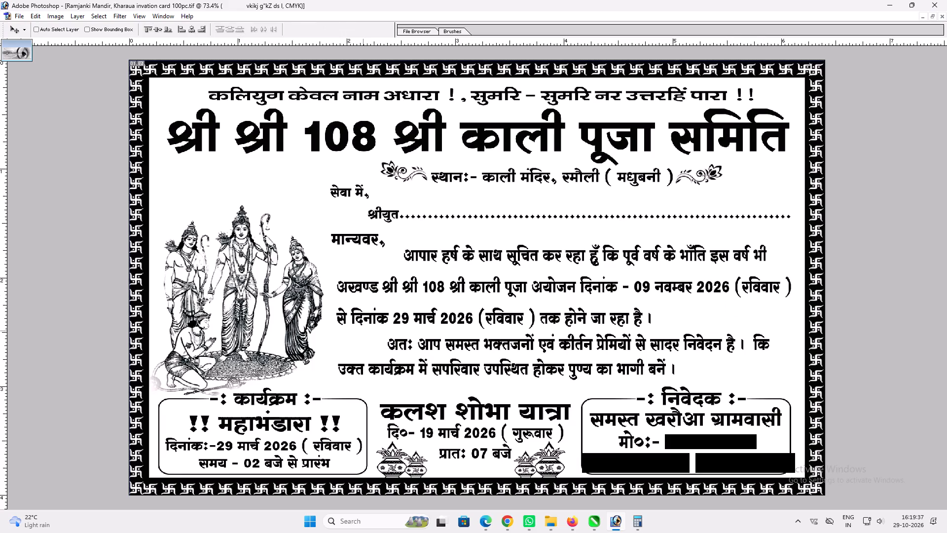
# Set the day and month of the end date in the first invitation paragraph to "10 नवम्बर".
pyautogui.press('t')
pyautogui.moveTo(408, 322); pyautogui.dragTo(394, 322)
pyautogui.write('10')
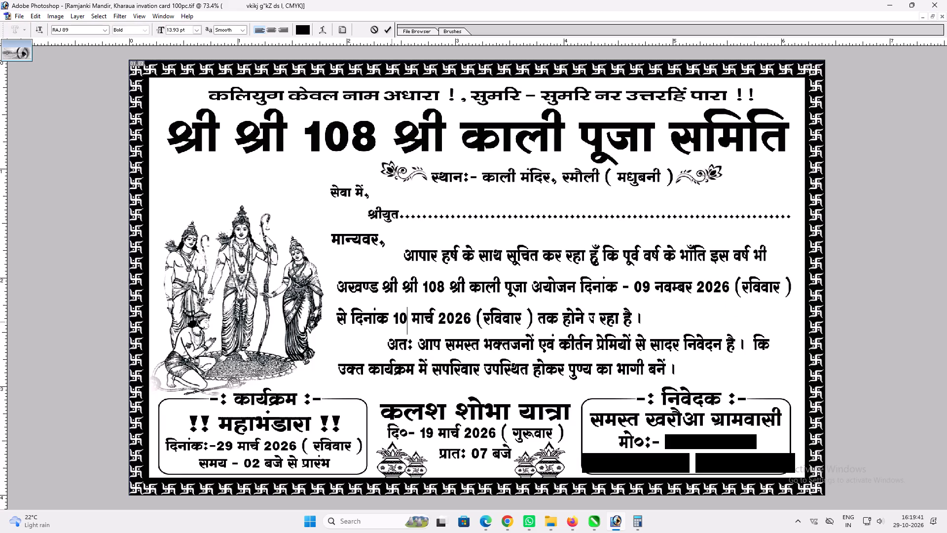
pyautogui.moveTo(436, 321); pyautogui.dragTo(415, 327)
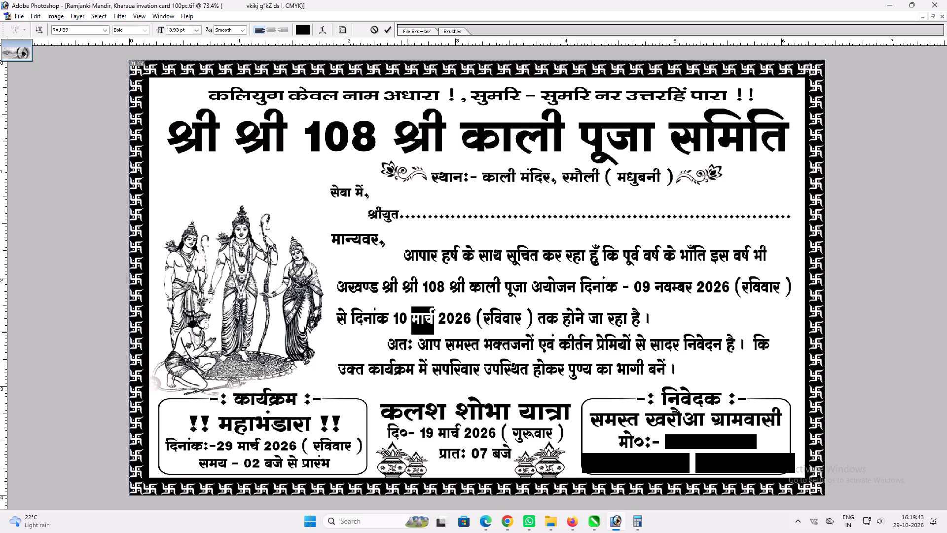
pyautogui.write('uoe')
pyautogui.press('BackSpace')
pyautogui.write('Ecj')
pyautogui.press('Return')
# Check the system calendar for 10 November 2026 and set the end date's weekday in the first invitation paragraph to "मंगलवार".
pyautogui.click(916, 527)
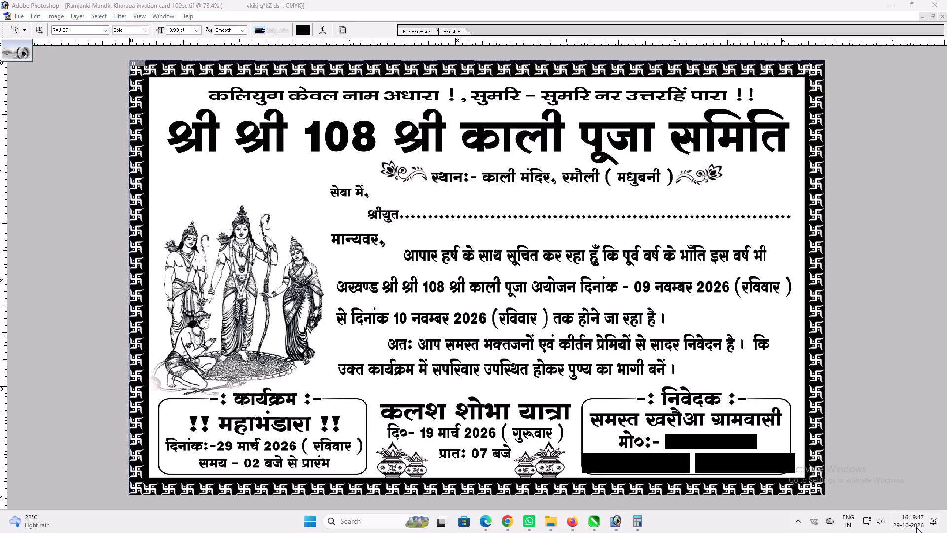
pyautogui.scroll(-7, 823, 441)
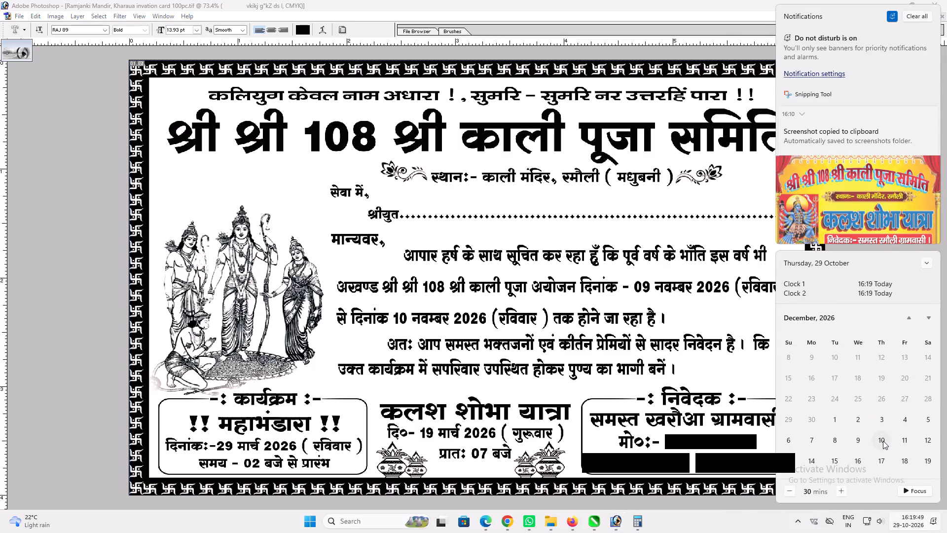
pyautogui.click(883, 441)
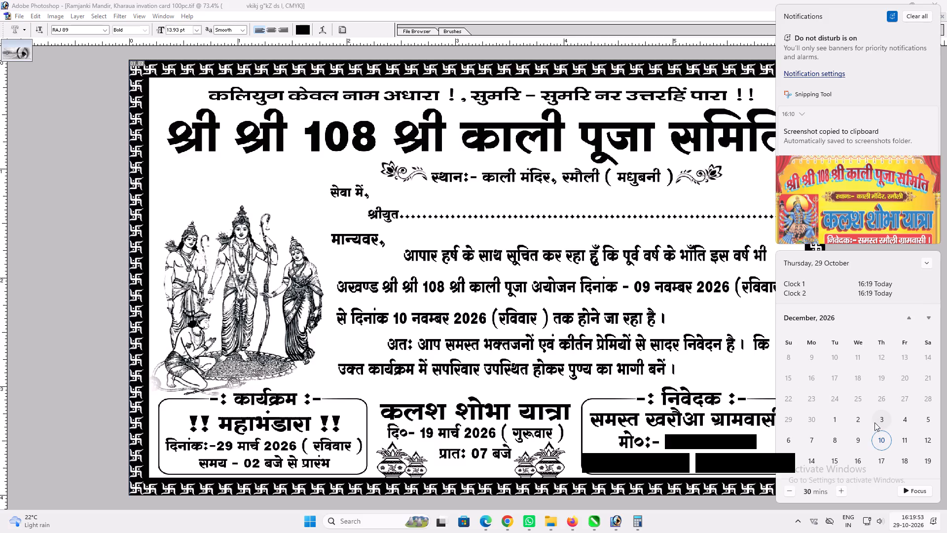
pyautogui.scroll(-1, 866, 437)
pyautogui.scroll(3, 865, 435)
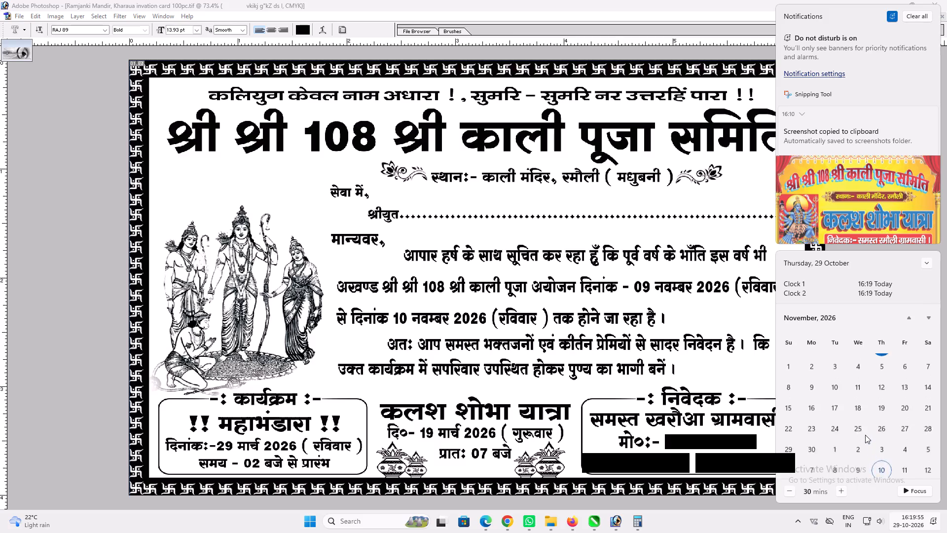
pyautogui.scroll(1, 865, 435)
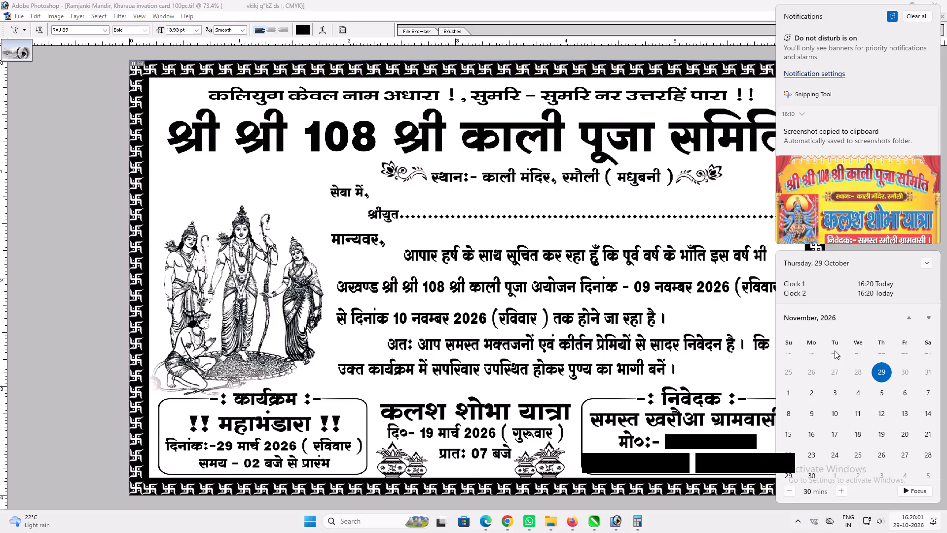
pyautogui.click(573, 296)
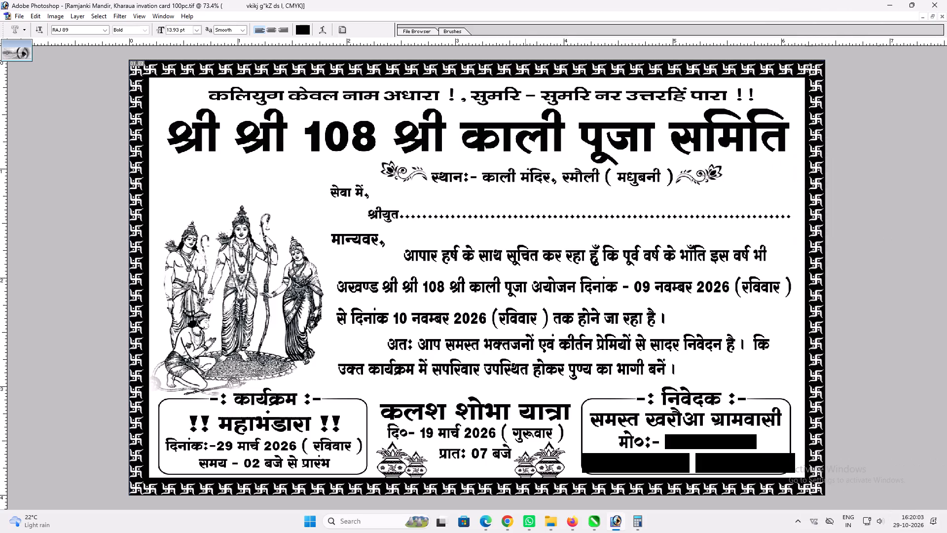
pyautogui.moveTo(521, 323); pyautogui.dragTo(496, 324)
pyautogui.press('e')
pyautogui.press('a')
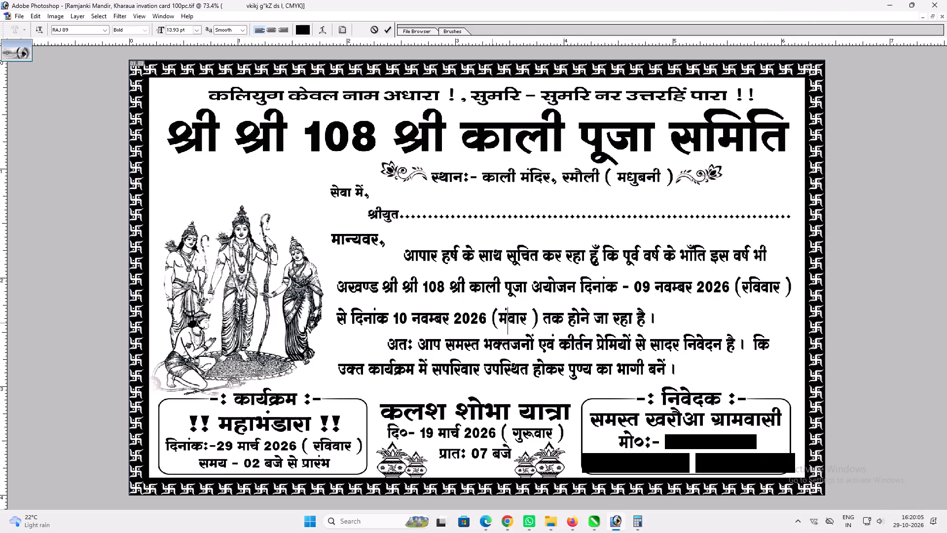
pyautogui.press('x')
pyautogui.press('y')
# Set the day of the start date in the first invitation paragraph to "08".
pyautogui.click(647, 297)
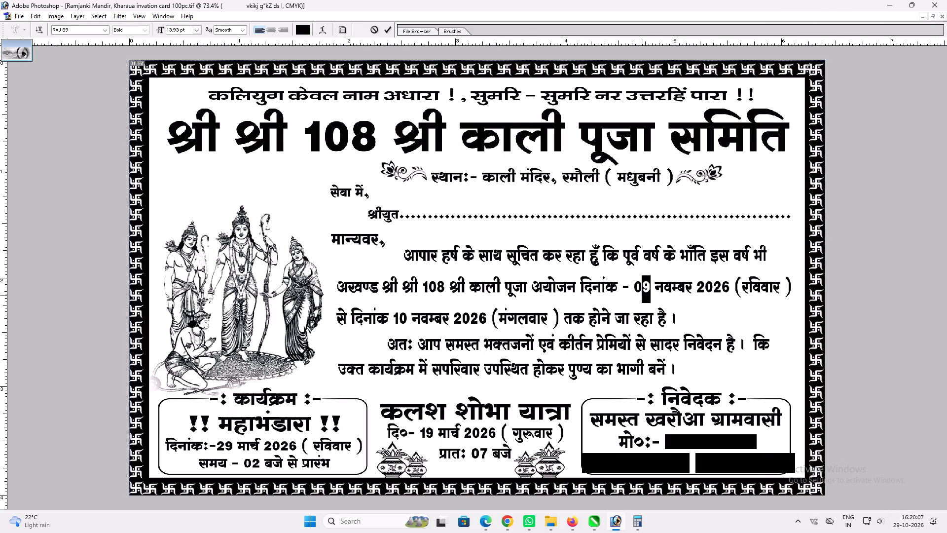
pyautogui.press('8')
pyautogui.press('Return')
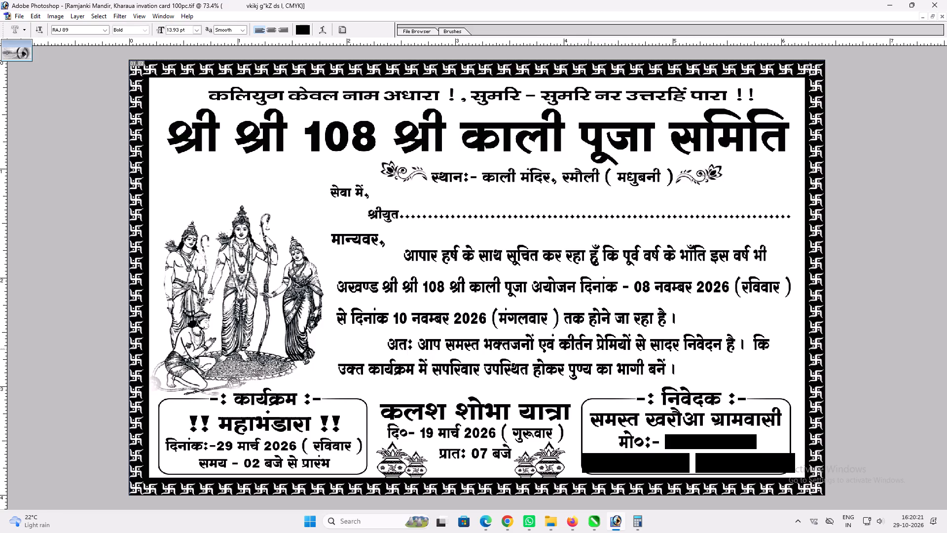
# In the second invitation paragraph, replace the word "कीर्तन" with "प्रोग्राम".
pyautogui.moveTo(591, 348); pyautogui.dragTo(563, 349)
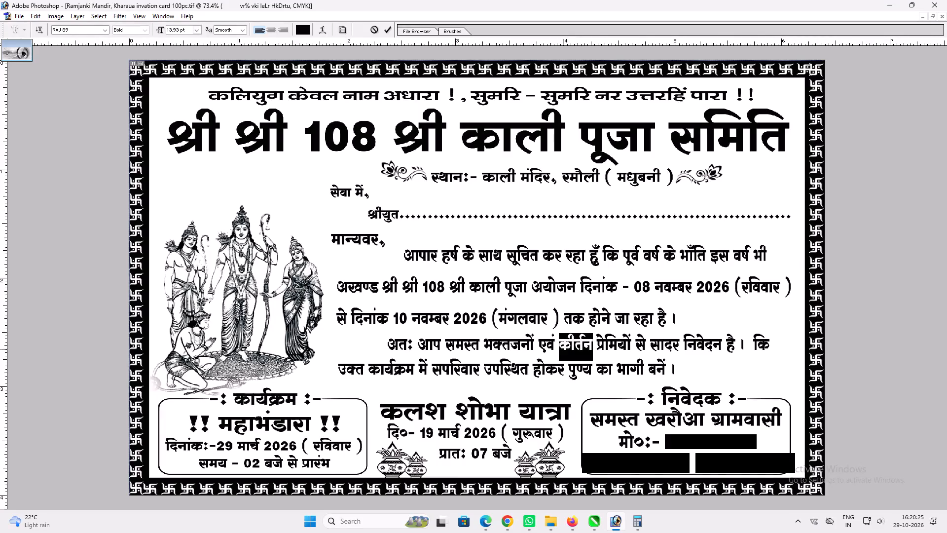
pyautogui.write('izk')
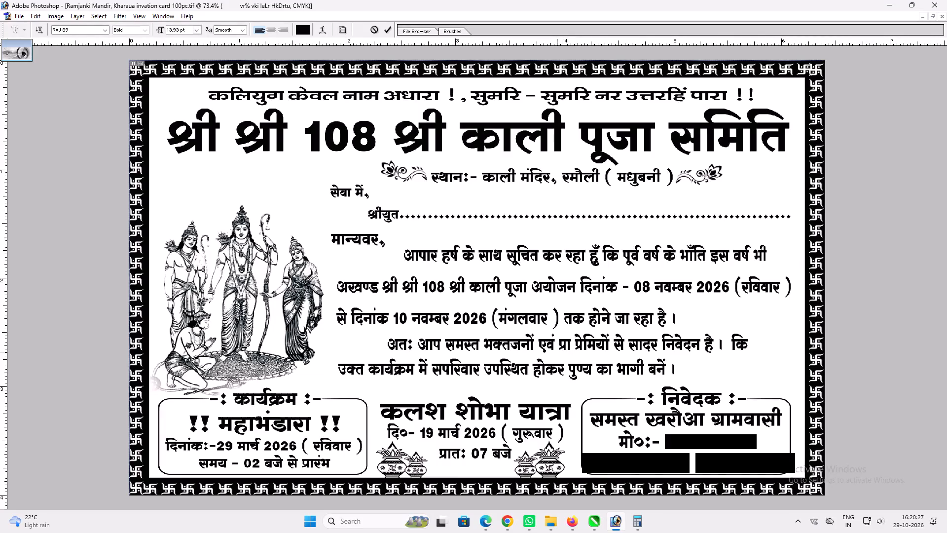
pyautogui.write('sxzk')
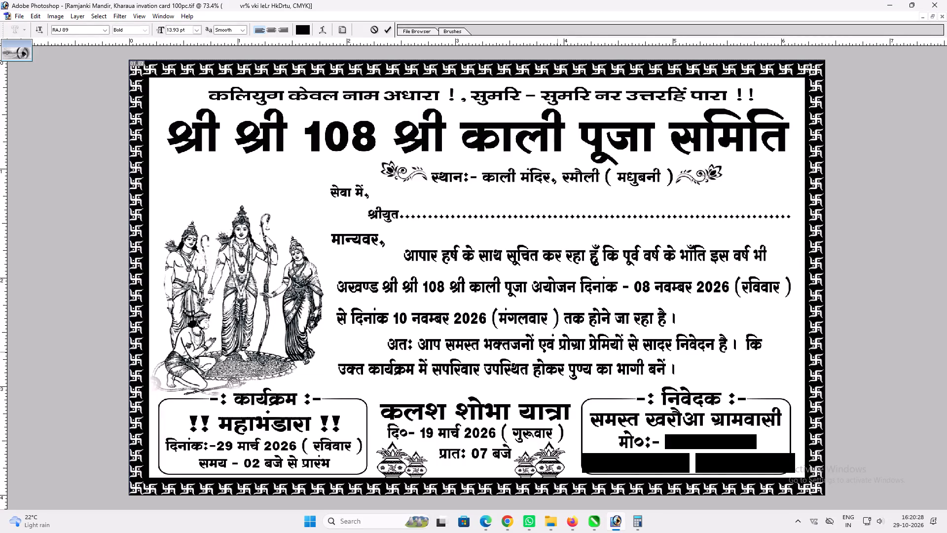
pyautogui.press('e')
pyautogui.press('Return')
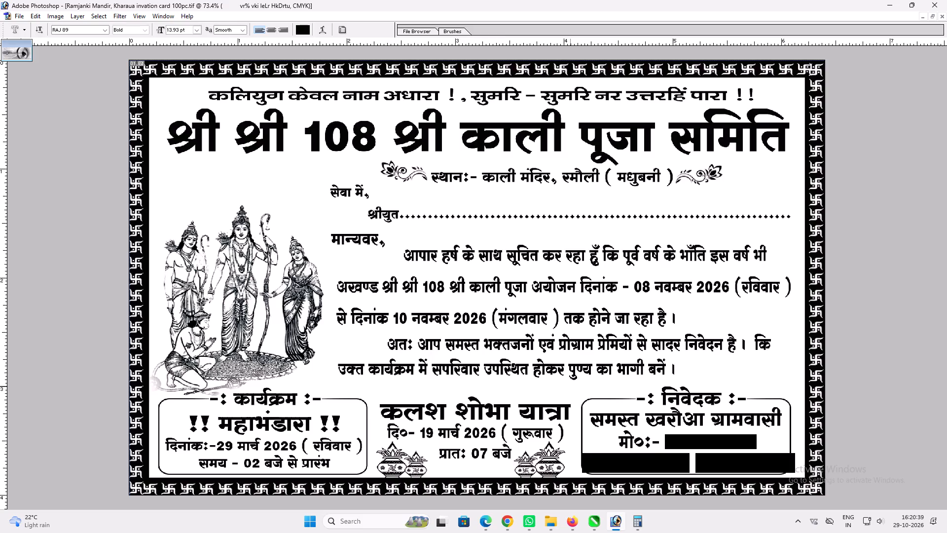
# Move the "कलश शोभा यात्रा" heading up slightly and stretch its height to about 121%, keeping its width.
pyautogui.press('v')
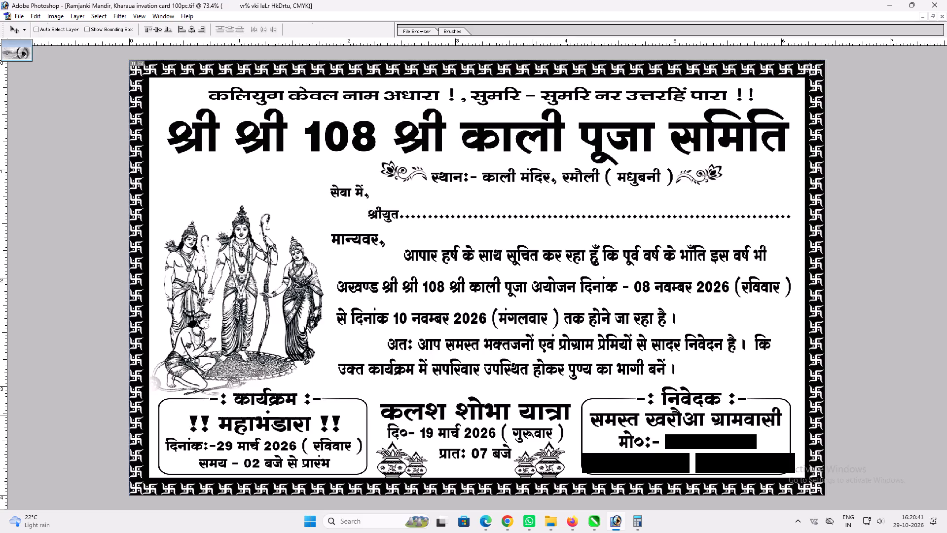
pyautogui.moveTo(532, 415); pyautogui.dragTo(541, 419, button='right')
pyautogui.click(547, 422)
pyautogui.keyDown('ctrl'); pyautogui.keyDown('shift'); pyautogui.rightClick(531, 416); pyautogui.keyUp('shift'); pyautogui.keyUp('ctrl')
pyautogui.keyDown('ctrl'); pyautogui.keyDown('shift'); pyautogui.click(546, 420); pyautogui.keyUp('shift'); pyautogui.keyUp('ctrl')
pyautogui.keyDown('shift'); pyautogui.moveTo(539, 422); pyautogui.dragTo(536, 411); pyautogui.keyUp('shift')
pyautogui.hotkey('ctrl', 't')
pyautogui.keyDown('shift'); pyautogui.moveTo(530, 409); pyautogui.dragTo(527, 414); pyautogui.keyUp('shift')
pyautogui.hotkey('shift', 'Return')
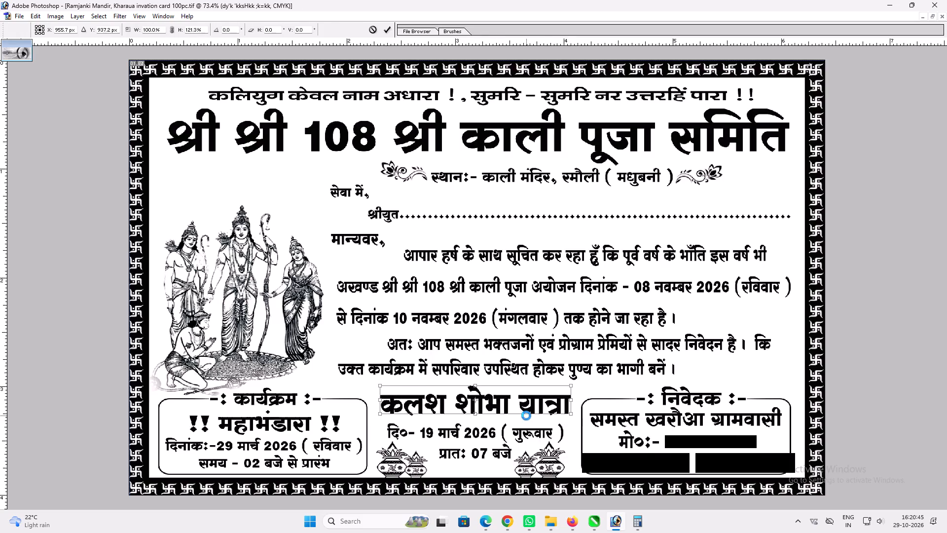
# Nudge the date and time lines under "कलश शोभा यात्रा" up slightly and set the day and month to "08 नवम्बर".
pyautogui.press('v')
pyautogui.keyDown('ctrl'); pyautogui.click(466, 434); pyautogui.keyUp('ctrl')
pyautogui.keyDown('ctrl'); pyautogui.doubleClick(466, 437); pyautogui.keyUp('ctrl')
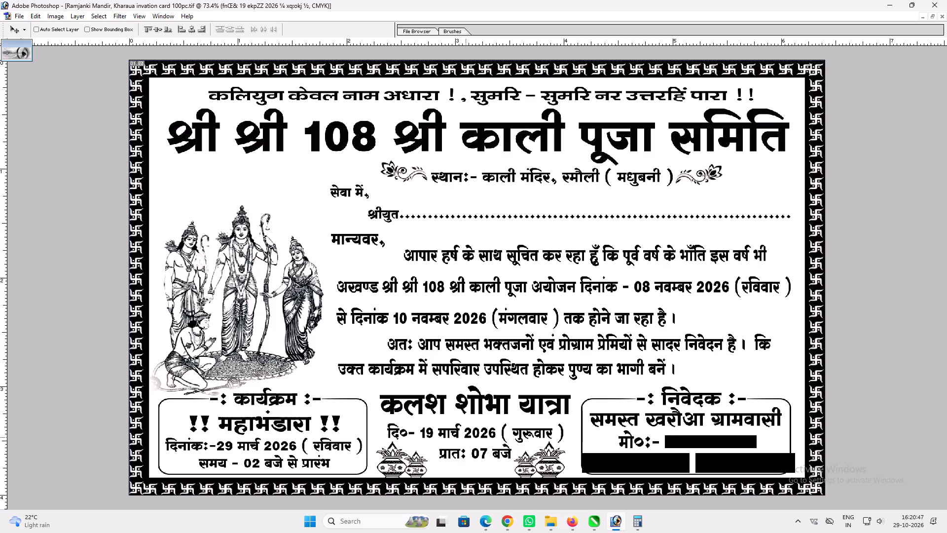
pyautogui.press('t')
pyautogui.moveTo(432, 434); pyautogui.dragTo(423, 434)
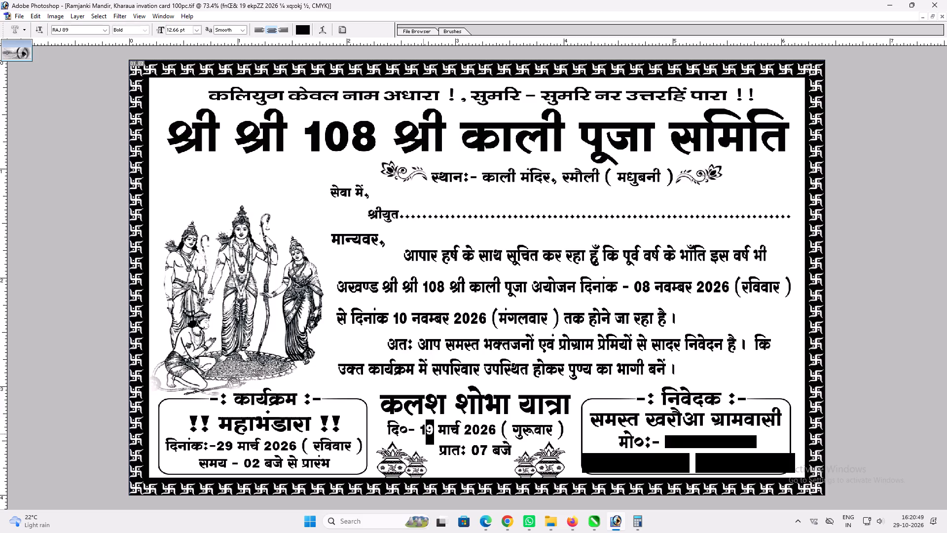
pyautogui.moveTo(423, 434); pyautogui.dragTo(420, 433)
pyautogui.write('08')
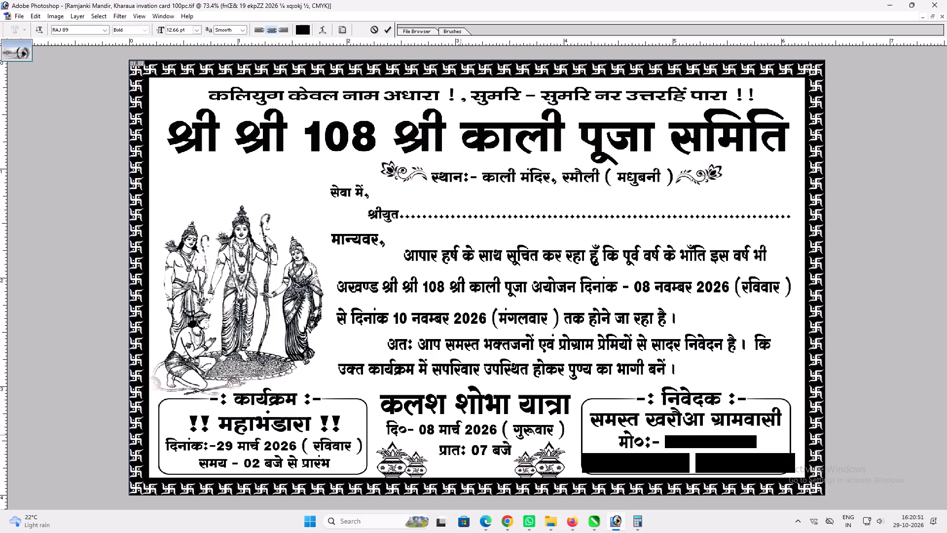
pyautogui.moveTo(461, 434); pyautogui.dragTo(439, 432)
pyautogui.write('uoEcj')
pyautogui.press('Return')
pyautogui.write('vvv')
# Move the "प्रातः 07 बजे" time line under "कलश शोभा यात्रा" down slightly.
pyautogui.press('t')
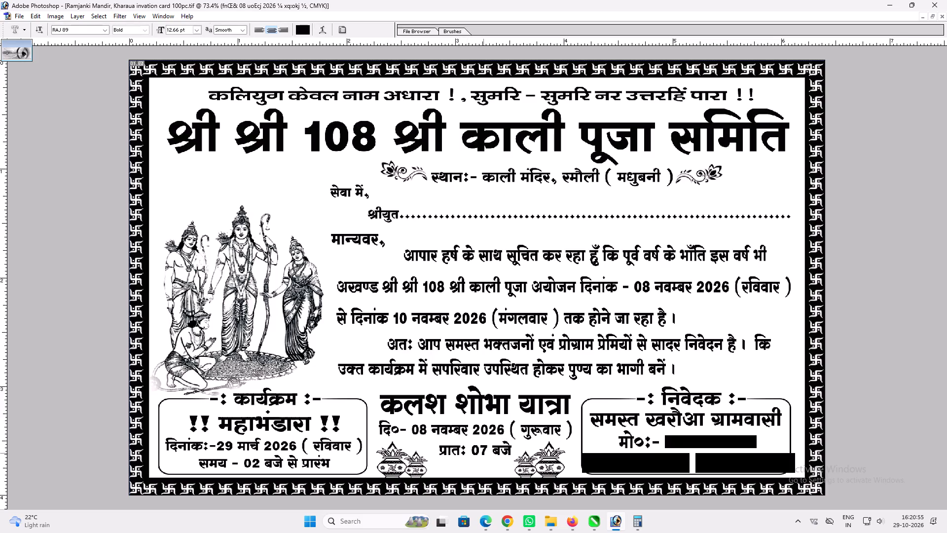
pyautogui.moveTo(484, 453); pyautogui.dragTo(474, 453)
pyautogui.press('Return')
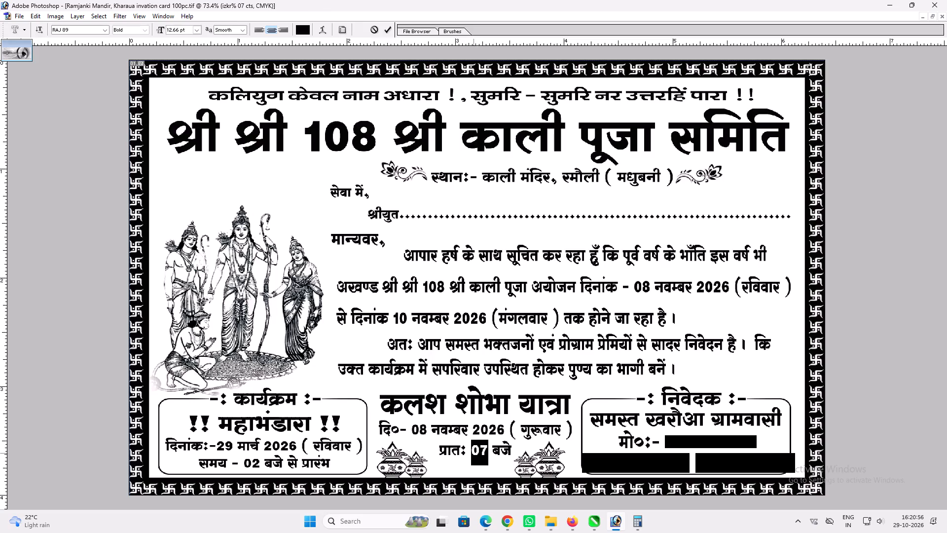
pyautogui.press('v')
pyautogui.hotkey('ctrl', 't')
pyautogui.keyDown('shift'); pyautogui.moveTo(479, 455); pyautogui.dragTo(475, 456); pyautogui.keyUp('shift')
pyautogui.hotkey('shift', 'Return')
pyautogui.press('v')
# Delete the "महाभंडारा" heading and the date and time lines inside the "कार्यक्रम" box.
pyautogui.press('t')
pyautogui.click(282, 423)
pyautogui.hotkey('ctrl', 'a')
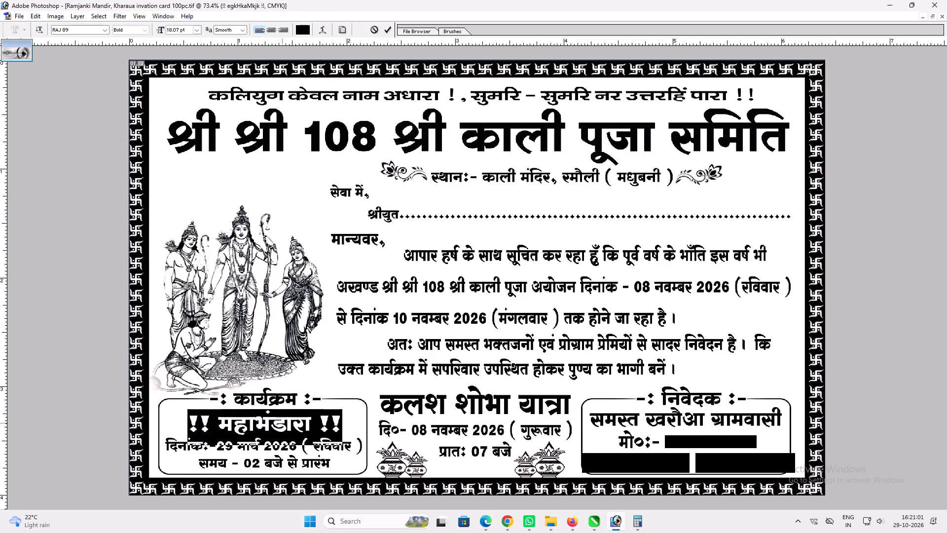
pyautogui.press('BackSpace')
pyautogui.press('Return')
pyautogui.click(290, 457)
pyautogui.hotkey('ctrl', 'a')
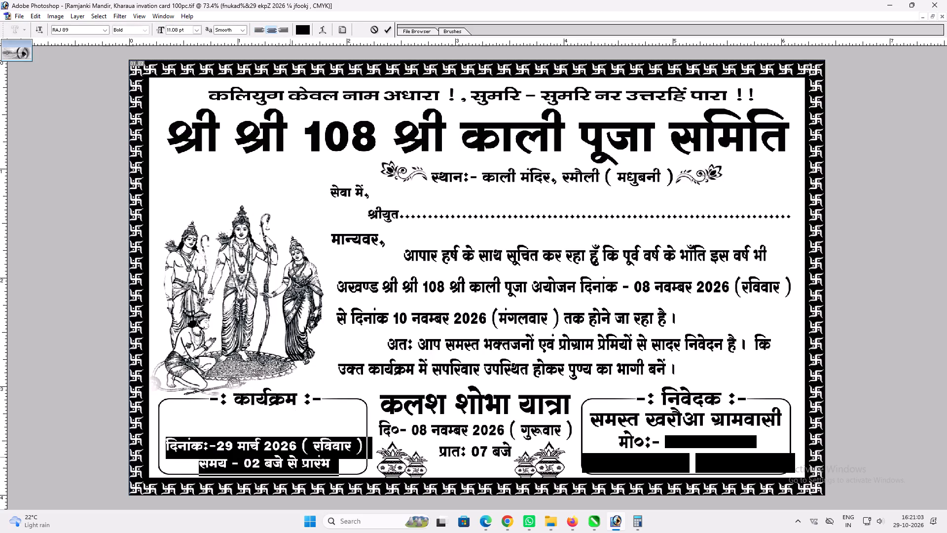
pyautogui.press('BackSpace')
pyautogui.press('Return')
pyautogui.press('v')
pyautogui.press('v')
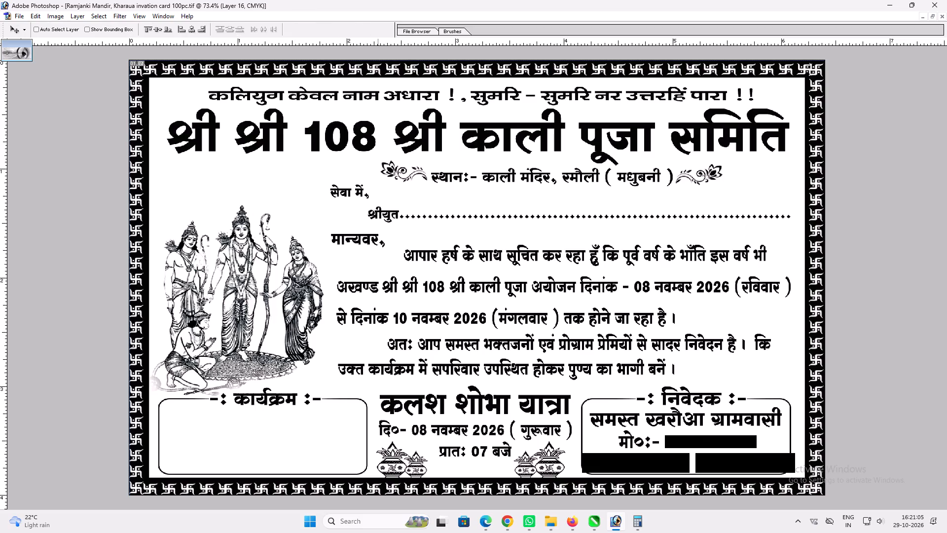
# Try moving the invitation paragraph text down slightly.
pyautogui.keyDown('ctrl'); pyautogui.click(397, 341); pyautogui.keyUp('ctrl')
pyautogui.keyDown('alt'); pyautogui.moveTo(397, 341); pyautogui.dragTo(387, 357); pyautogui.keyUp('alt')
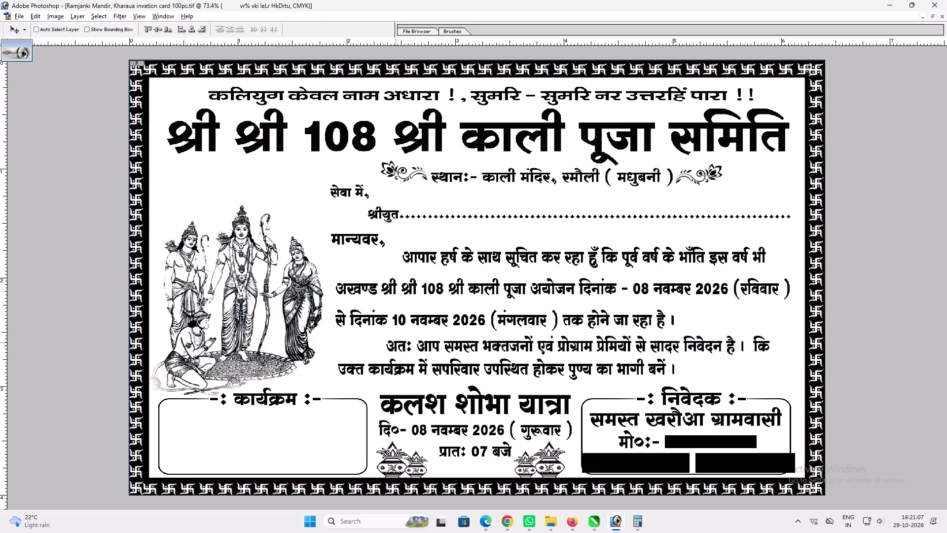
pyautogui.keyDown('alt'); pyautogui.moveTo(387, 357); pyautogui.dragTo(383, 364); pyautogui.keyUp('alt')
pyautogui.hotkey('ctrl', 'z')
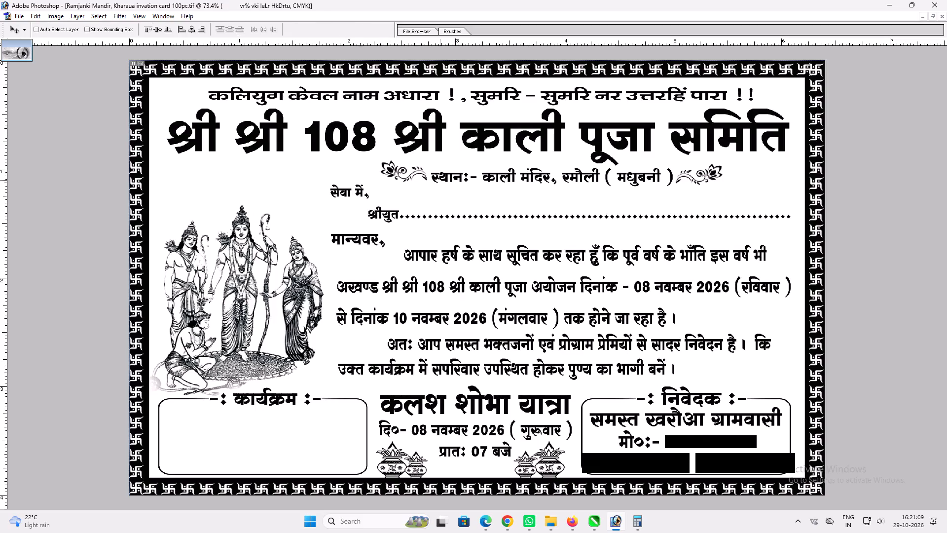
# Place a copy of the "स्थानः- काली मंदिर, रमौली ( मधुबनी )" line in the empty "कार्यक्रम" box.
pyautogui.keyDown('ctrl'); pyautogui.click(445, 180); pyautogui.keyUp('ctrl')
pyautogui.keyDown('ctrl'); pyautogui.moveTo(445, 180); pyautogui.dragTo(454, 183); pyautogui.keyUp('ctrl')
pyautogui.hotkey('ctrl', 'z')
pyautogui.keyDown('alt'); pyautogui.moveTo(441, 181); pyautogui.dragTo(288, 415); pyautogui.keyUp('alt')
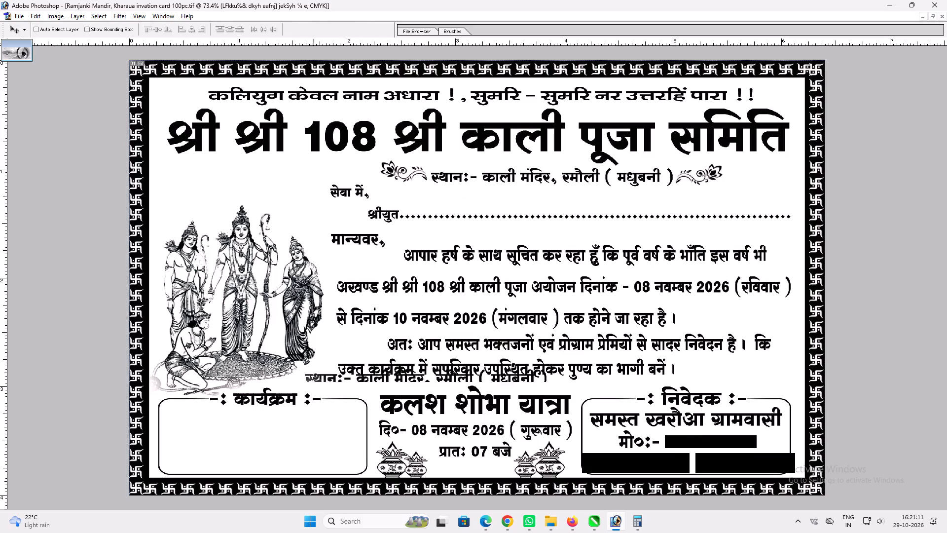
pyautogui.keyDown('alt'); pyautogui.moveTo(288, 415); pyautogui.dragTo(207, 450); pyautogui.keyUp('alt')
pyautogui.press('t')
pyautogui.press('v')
# Delete the "-: कार्यक्रम :-" heading and the rounded box frame beneath the deity illustration.
pyautogui.keyDown('ctrl'); pyautogui.click(266, 399); pyautogui.keyUp('ctrl')
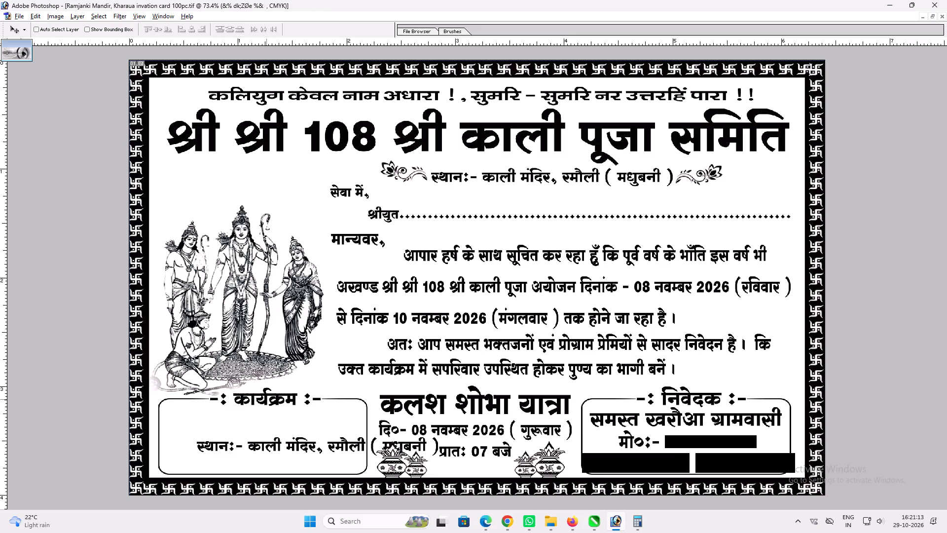
pyautogui.hotkey('alt', 'l')
pyautogui.hotkey('alt', 'l')
pyautogui.hotkey('alt', 'l')
pyautogui.press('v')
pyautogui.keyDown('ctrl'); pyautogui.click(261, 415); pyautogui.keyUp('ctrl')
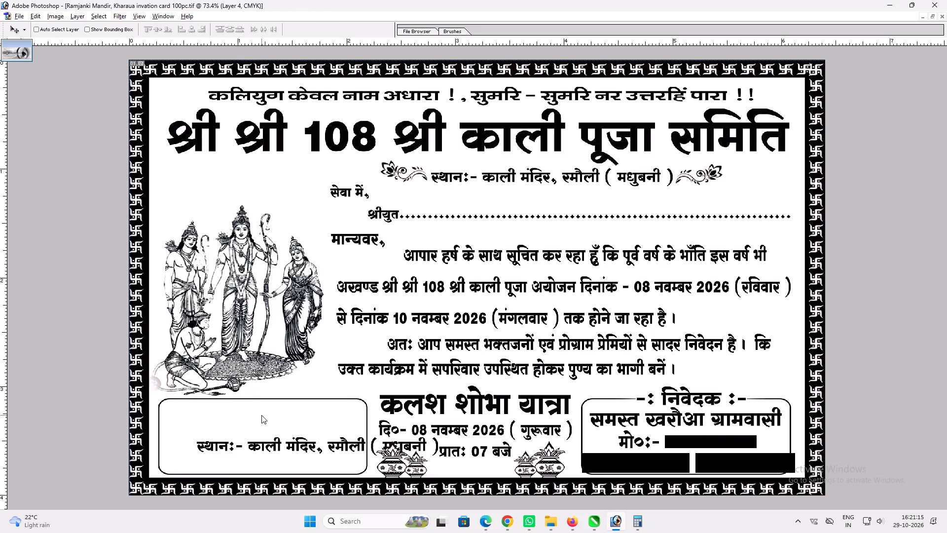
pyautogui.hotkey('alt', 'l')
pyautogui.hotkey('alt', 'l')
pyautogui.hotkey('alt', 'l')
pyautogui.press('v')
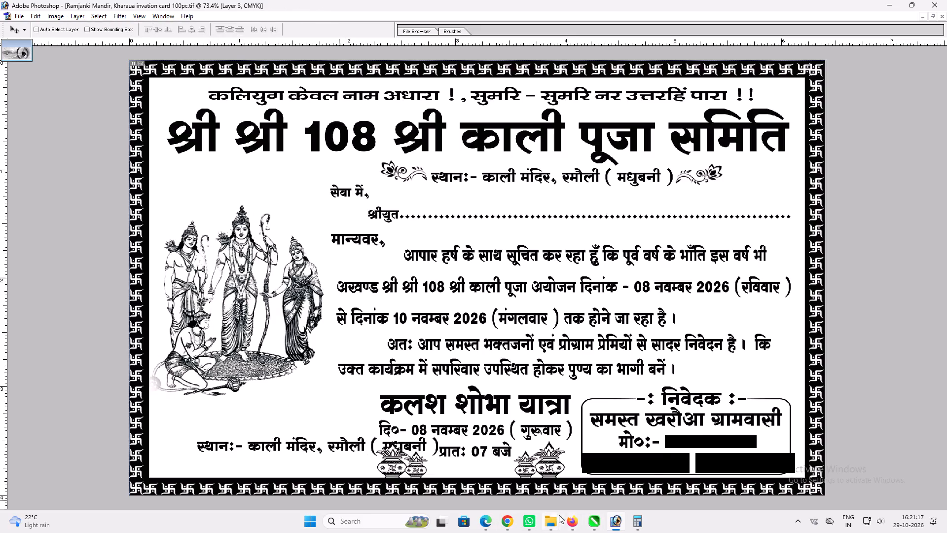
# Switch to File Explorer and search the 2026 october folder on drive H: for "chand".
pyautogui.click(556, 515)
pyautogui.click(621, 463)
pyautogui.scroll(-4, 99, 331)
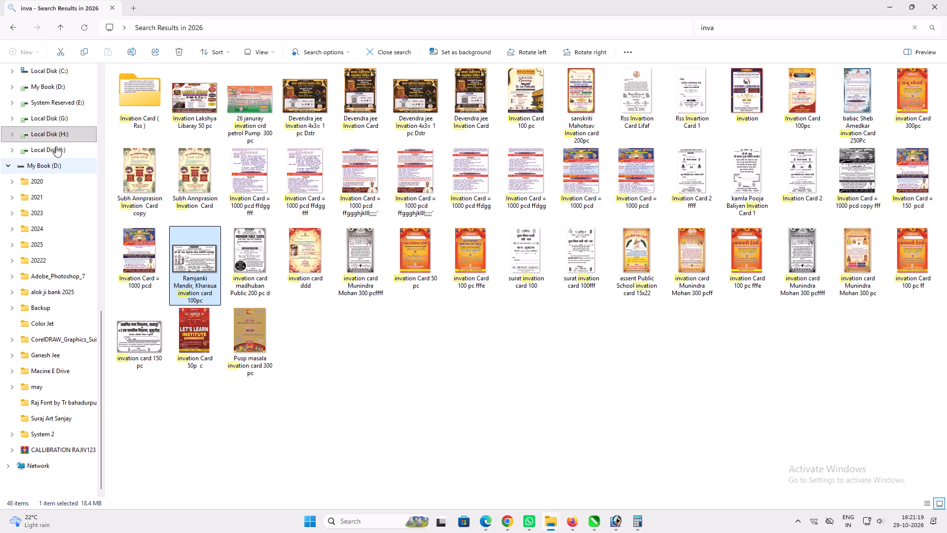
pyautogui.click(57, 142)
pyautogui.doubleClick(148, 113)
pyautogui.doubleClick(149, 113)
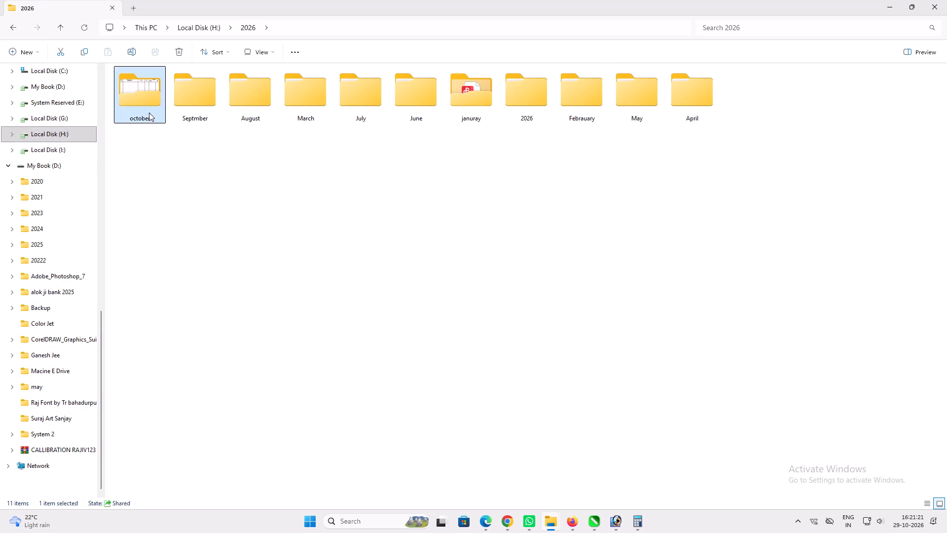
pyautogui.click(744, 29)
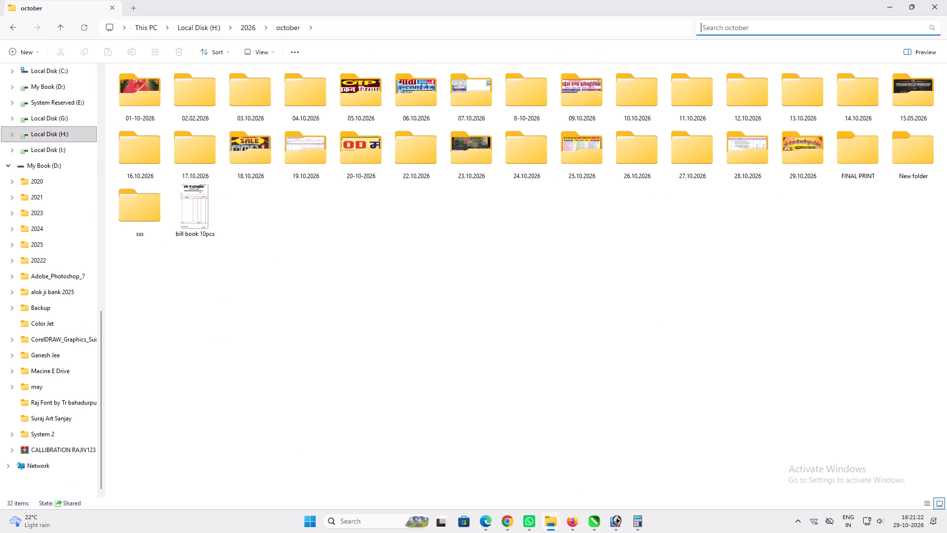
pyautogui.write('chand')
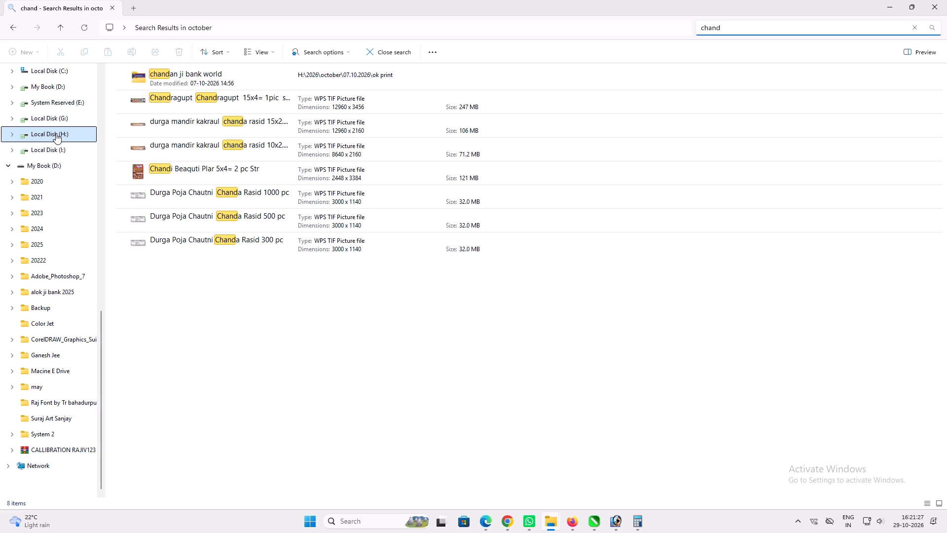
# Open the file "Durga Poja Chautni Chanda Rasid 1000 pc" from the search results in Photoshop.
pyautogui.moveTo(174, 192); pyautogui.dragTo(627, 532)
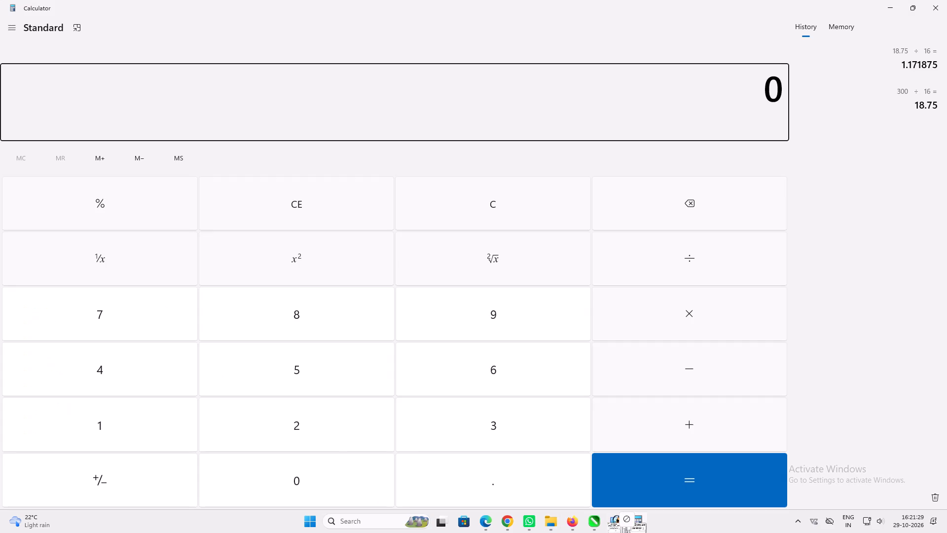
pyautogui.moveTo(627, 532); pyautogui.dragTo(617, 520)
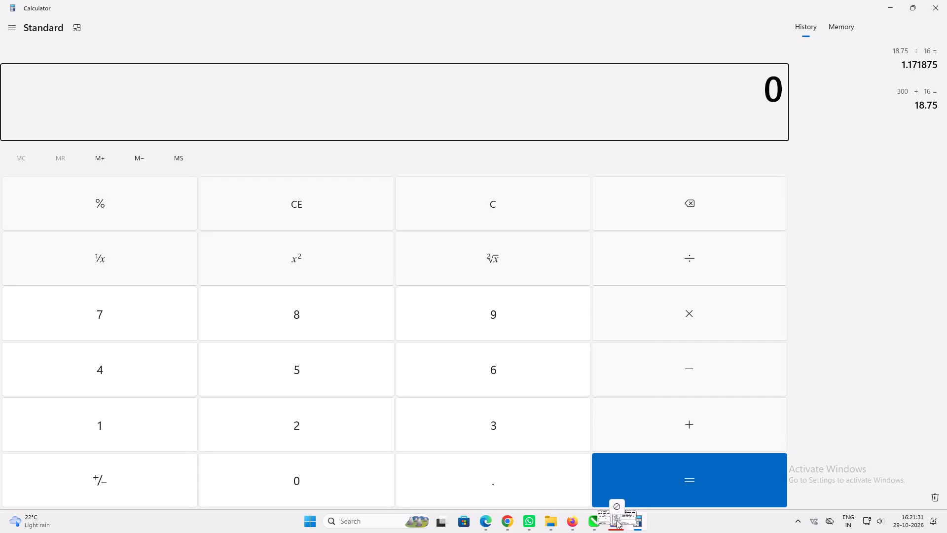
pyautogui.moveTo(617, 520); pyautogui.dragTo(620, 522)
pyautogui.click(619, 522)
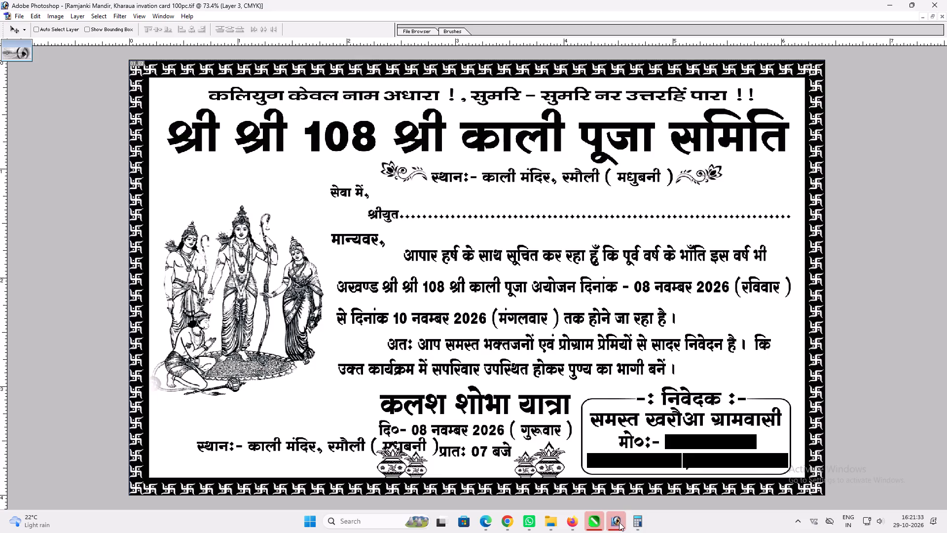
pyautogui.click(554, 522)
pyautogui.click(614, 475)
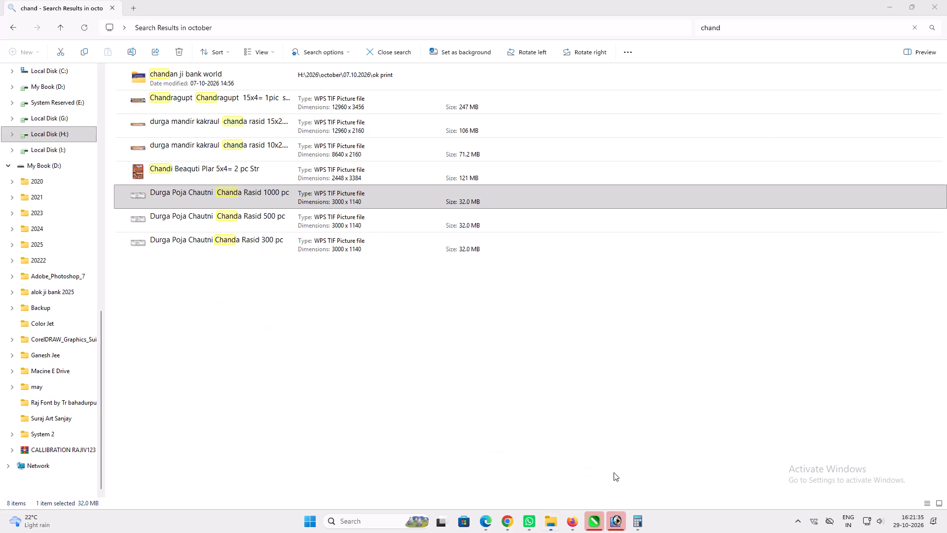
pyautogui.moveTo(366, 198); pyautogui.dragTo(598, 301)
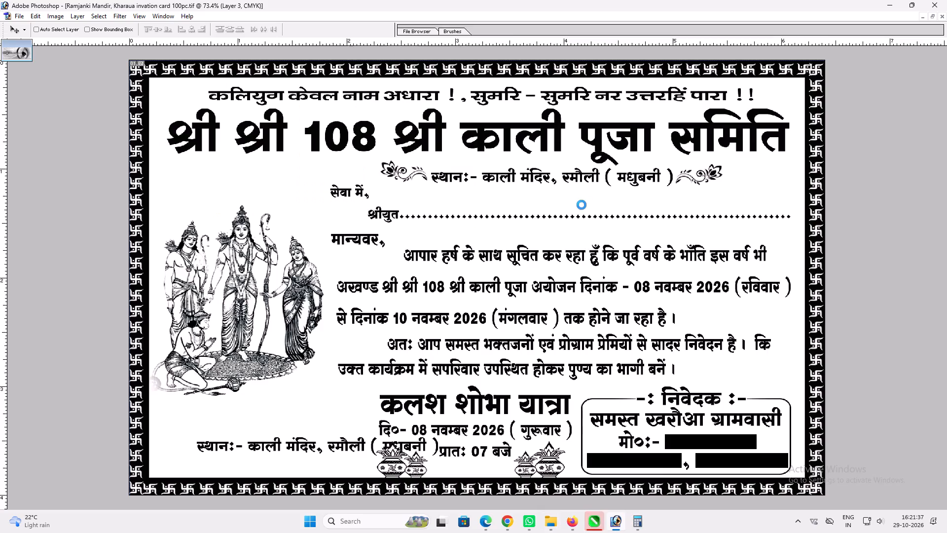
pyautogui.press('Return')
pyautogui.press('v')
pyautogui.press('v')
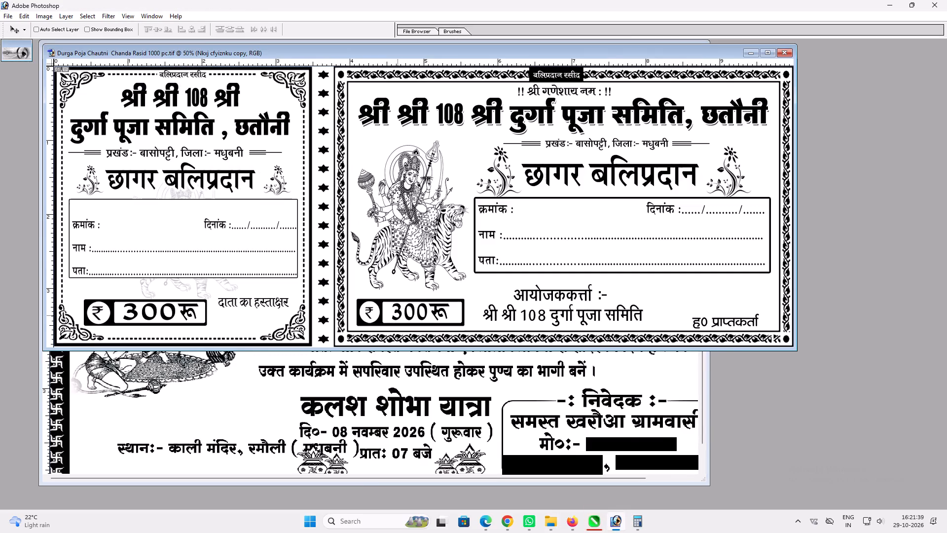
# Copy the empty ₹ amount box from the Durga Puja receipt into the invitation card's lower-left corner.
pyautogui.keyDown('ctrl'); pyautogui.click(396, 310); pyautogui.keyUp('ctrl')
pyautogui.moveTo(396, 310); pyautogui.dragTo(427, 314)
pyautogui.hotkey('ctrl', 'z')
pyautogui.keyDown('ctrl'); pyautogui.click(378, 307); pyautogui.keyUp('ctrl')
pyautogui.moveTo(378, 307); pyautogui.dragTo(375, 274)
pyautogui.hotkey('ctrl', 'z')
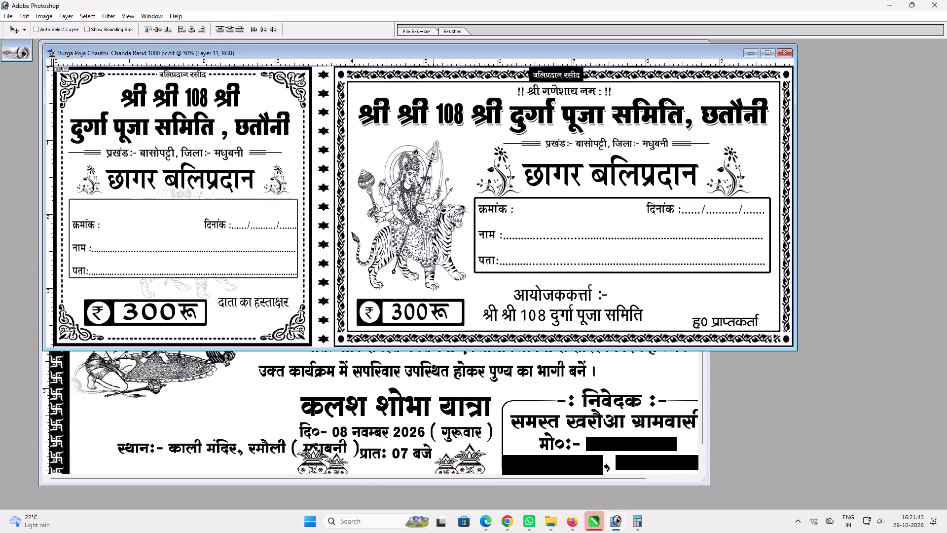
pyautogui.moveTo(393, 306); pyautogui.dragTo(225, 410)
pyautogui.press('v')
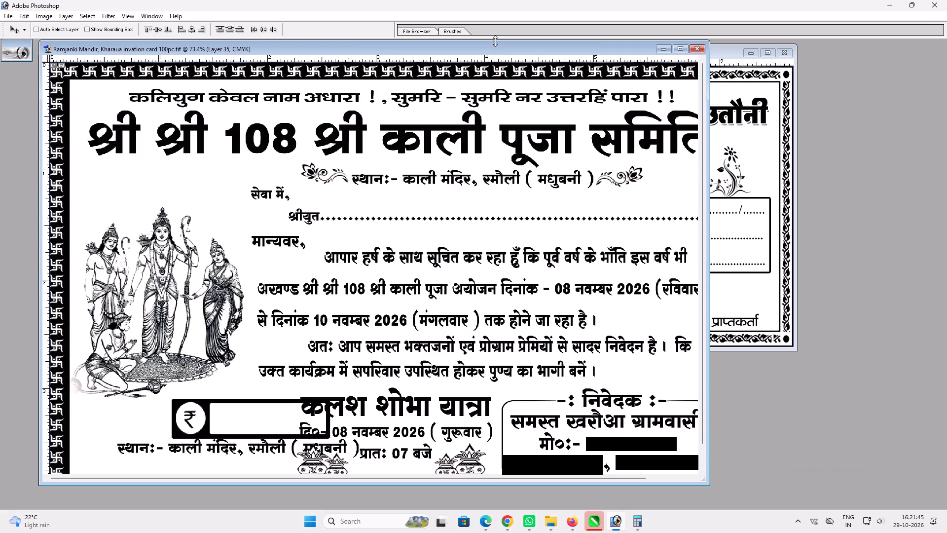
pyautogui.doubleClick(493, 49)
pyautogui.press('v')
pyautogui.moveTo(291, 425); pyautogui.dragTo(199, 447)
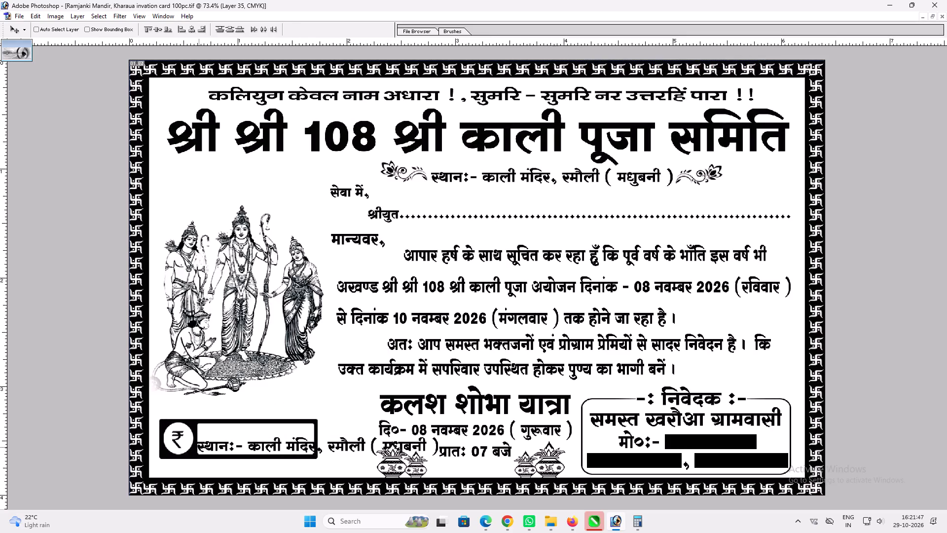
pyautogui.moveTo(199, 447); pyautogui.dragTo(201, 447)
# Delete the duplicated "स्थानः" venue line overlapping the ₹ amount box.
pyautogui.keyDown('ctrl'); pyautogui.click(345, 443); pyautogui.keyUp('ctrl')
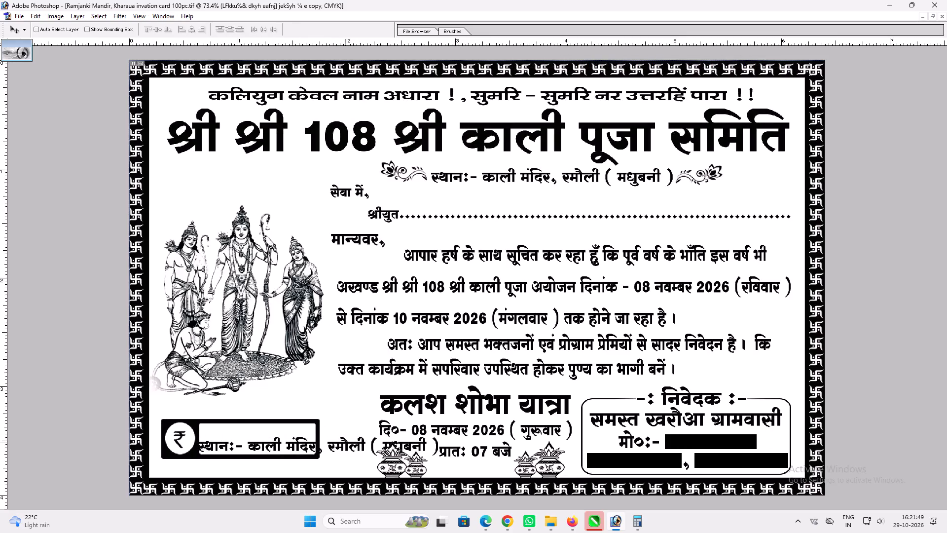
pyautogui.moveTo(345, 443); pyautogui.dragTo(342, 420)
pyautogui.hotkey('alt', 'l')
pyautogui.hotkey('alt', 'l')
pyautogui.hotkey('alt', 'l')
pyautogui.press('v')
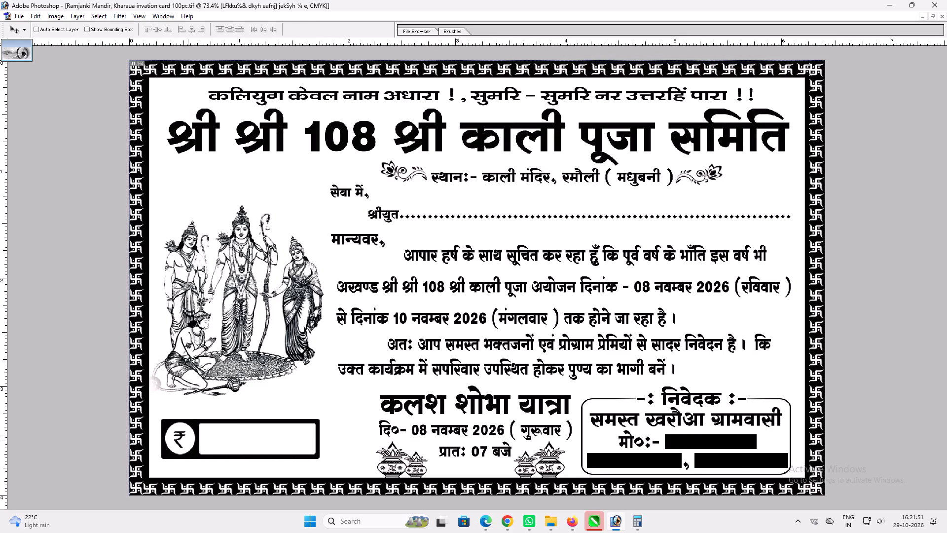
# Enlarge the ₹ amount box to about 114%, move it slightly down and extend its top edge a little.
pyautogui.keyDown('ctrl'); pyautogui.click(187, 435); pyautogui.keyUp('ctrl')
pyautogui.hotkey('ctrl', 't')
pyautogui.keyDown('shift'); pyautogui.moveTo(319, 457); pyautogui.dragTo(345, 462); pyautogui.keyUp('shift')
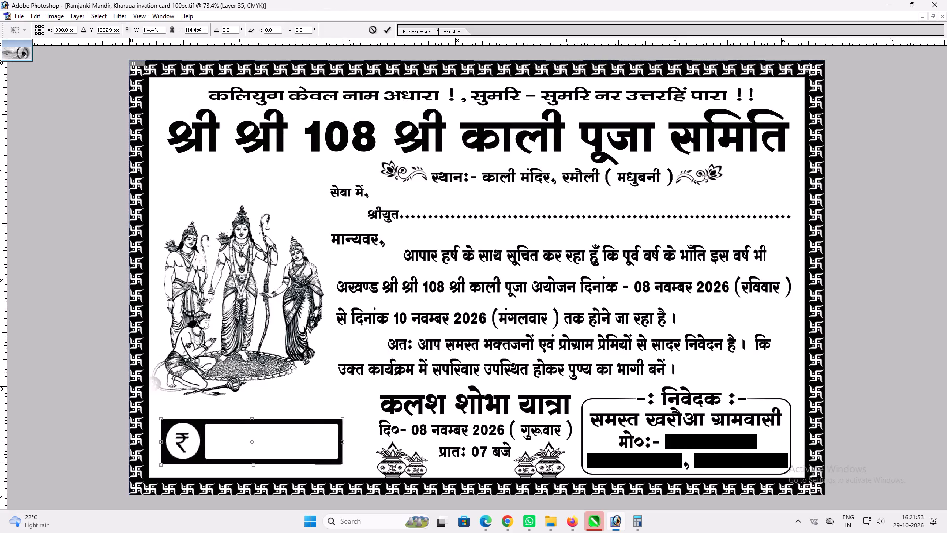
pyautogui.hotkey('shift', 'Return')
pyautogui.press('v')
pyautogui.moveTo(321, 457); pyautogui.dragTo(320, 466)
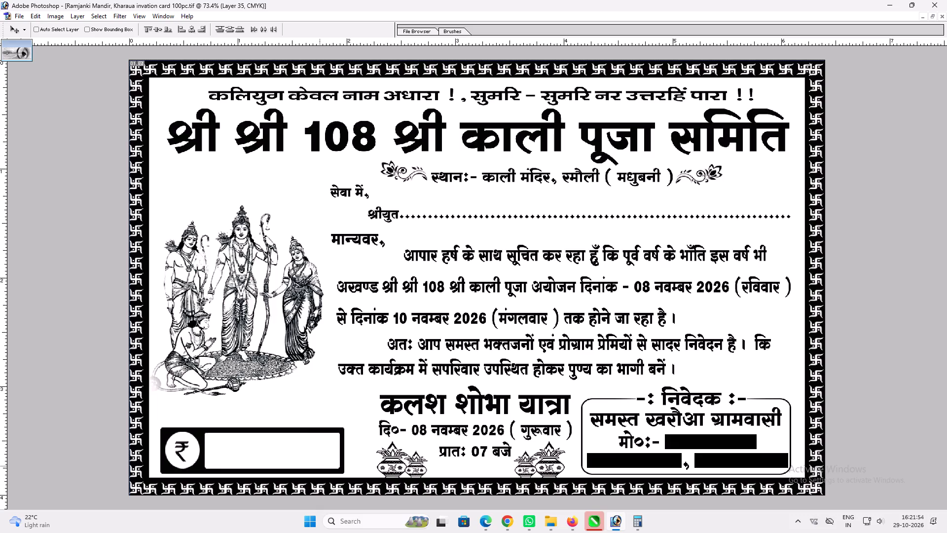
pyautogui.moveTo(320, 466); pyautogui.dragTo(320, 466)
pyautogui.hotkey('ctrl', 't')
pyautogui.keyDown('shift'); pyautogui.moveTo(301, 425); pyautogui.dragTo(303, 421); pyautogui.keyUp('shift')
pyautogui.hotkey('shift', 'Return')
# Copy the "रू" text from the receipt into the right end of the card's ₹ amount box.
pyautogui.write('fff')
pyautogui.click(756, 262)
pyautogui.press('v')
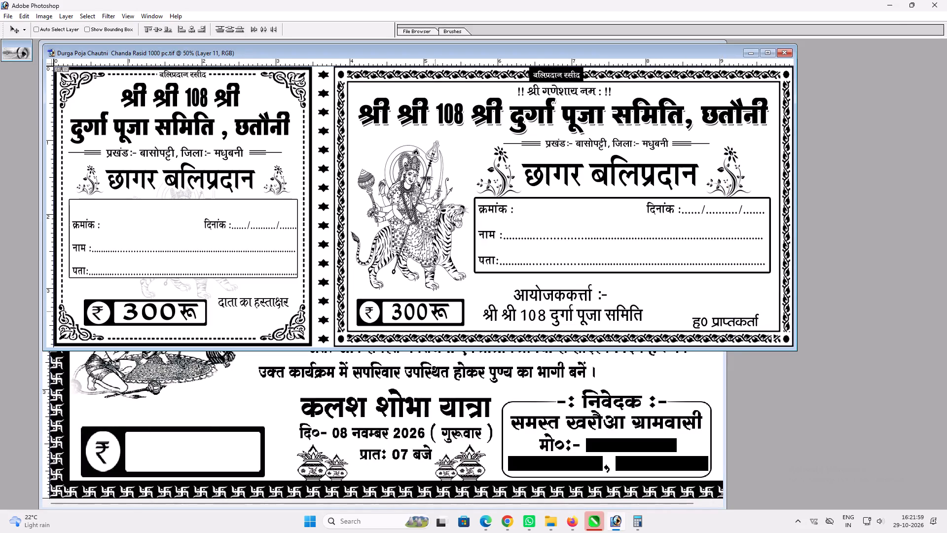
pyautogui.keyDown('ctrl'); pyautogui.click(436, 309); pyautogui.keyUp('ctrl')
pyautogui.moveTo(436, 309); pyautogui.dragTo(239, 428)
pyautogui.moveTo(239, 428); pyautogui.dragTo(237, 448)
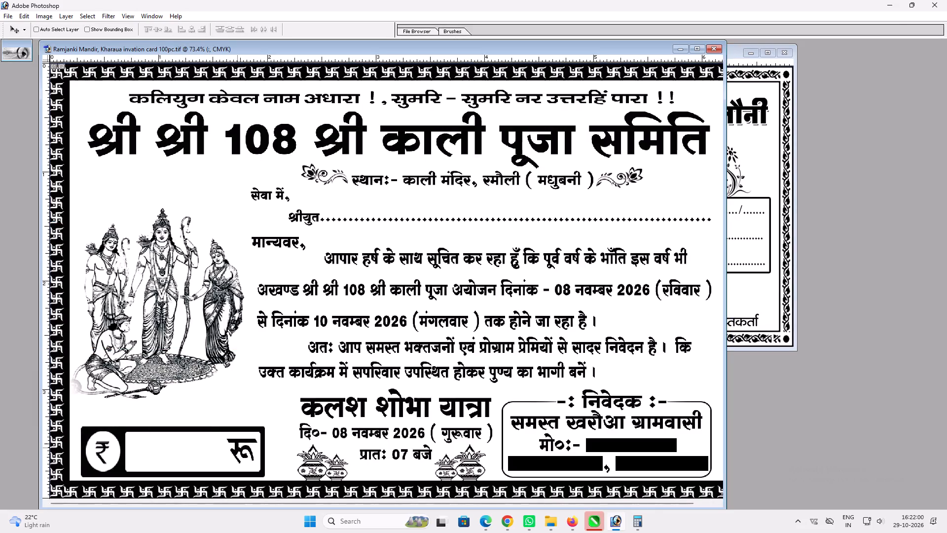
pyautogui.moveTo(237, 448); pyautogui.dragTo(234, 448)
pyautogui.hotkey('ctrl', 't')
pyautogui.click(243, 440)
pyautogui.hotkey('shift', 'Return')
pyautogui.press('v')
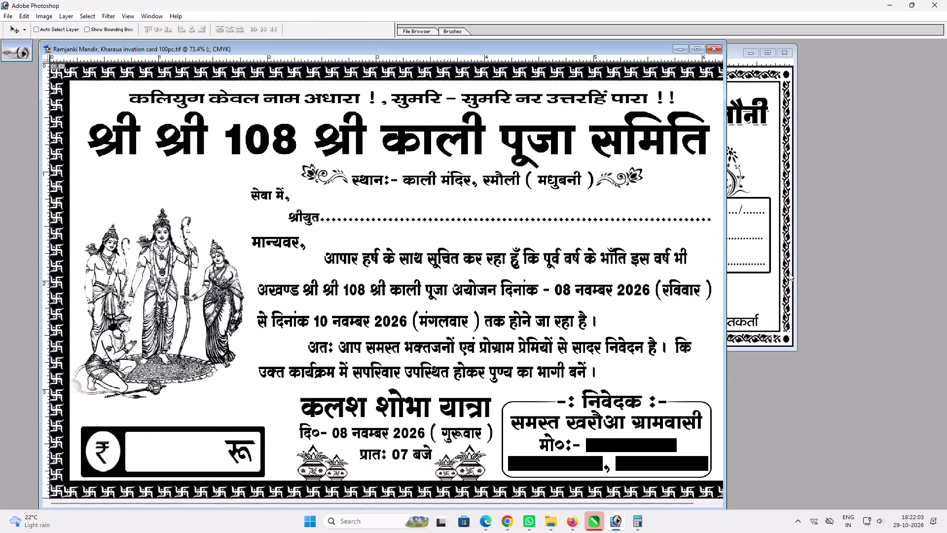
# Copy the "आयोजककर्त्ता :-" text block from the receipt to just above the card's ₹ amount box.
pyautogui.click(789, 272)
pyautogui.press('v')
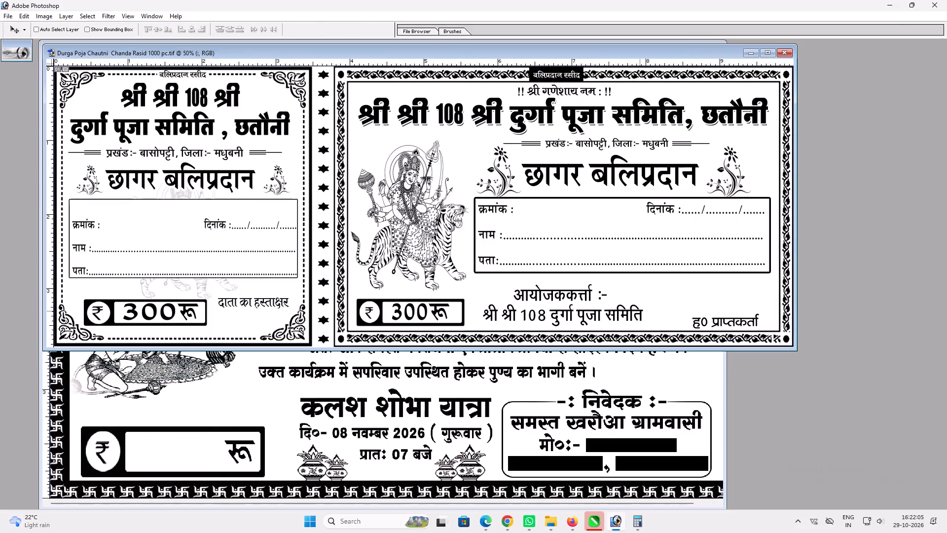
pyautogui.keyDown('ctrl'); pyautogui.doubleClick(640, 311); pyautogui.keyUp('ctrl')
pyautogui.moveTo(640, 311); pyautogui.dragTo(659, 311)
pyautogui.hotkey('ctrl', 'z')
pyautogui.keyDown('ctrl'); pyautogui.keyDown('shift'); pyautogui.rightClick(640, 311); pyautogui.keyUp('shift'); pyautogui.keyUp('ctrl')
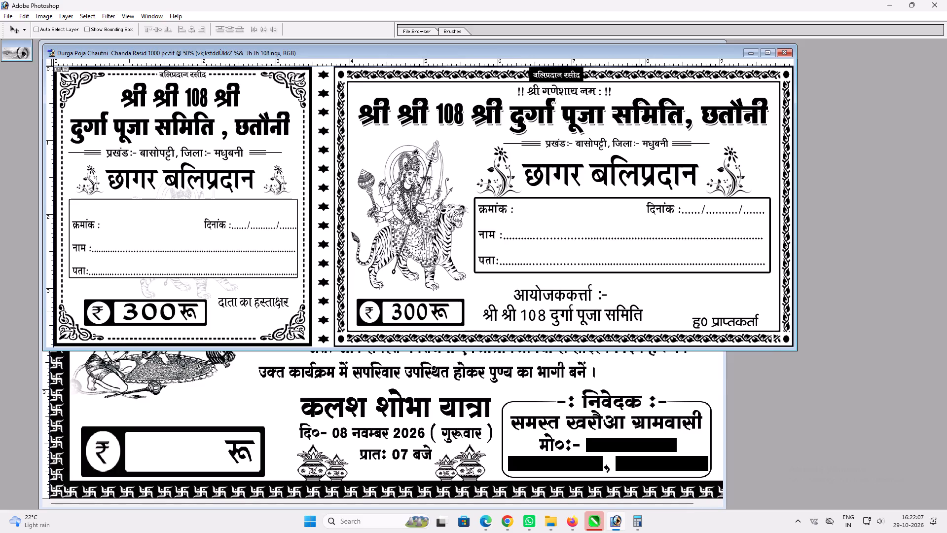
pyautogui.keyDown('ctrl'); pyautogui.keyDown('shift'); pyautogui.click(650, 312); pyautogui.keyUp('shift'); pyautogui.keyUp('ctrl')
pyautogui.moveTo(649, 316); pyautogui.dragTo(578, 339)
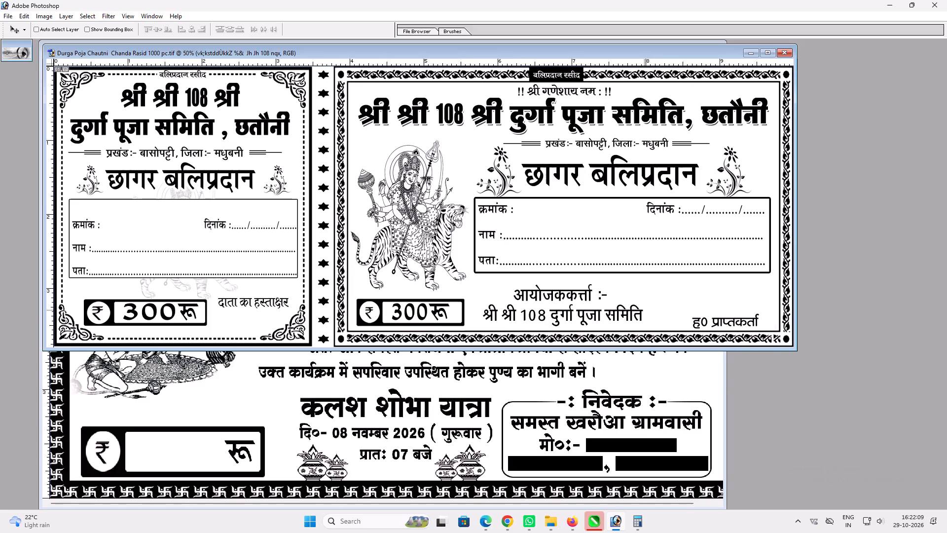
pyautogui.keyDown('ctrl'); pyautogui.keyDown('shift'); pyautogui.rightClick(640, 310); pyautogui.keyUp('shift'); pyautogui.keyUp('ctrl')
pyautogui.keyDown('ctrl'); pyautogui.keyDown('shift'); pyautogui.click(656, 313); pyautogui.keyUp('shift'); pyautogui.keyUp('ctrl')
pyautogui.moveTo(652, 315); pyautogui.dragTo(330, 444)
pyautogui.moveTo(329, 435); pyautogui.dragTo(302, 417)
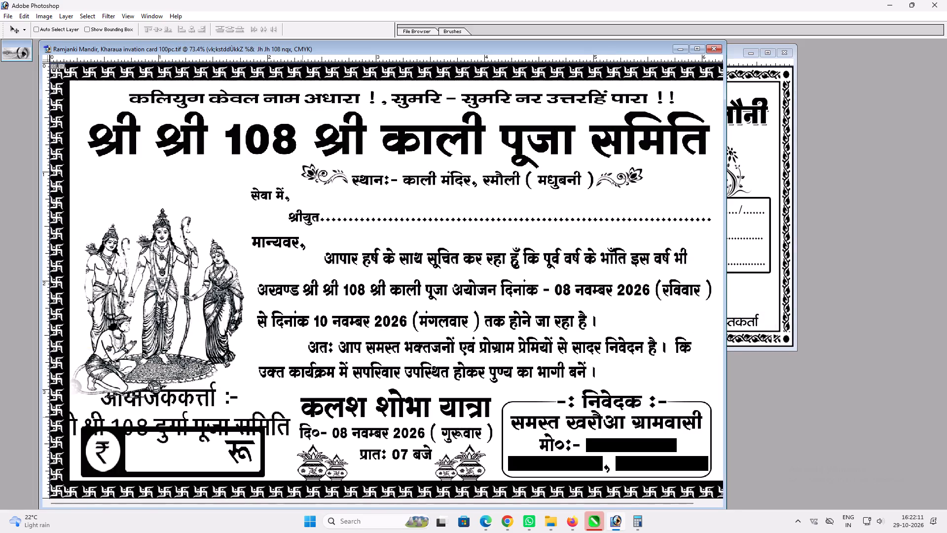
pyautogui.moveTo(302, 417); pyautogui.dragTo(303, 408)
# Replace the copied organiser text above the ₹ amount box with "सहयोग दाता".
pyautogui.doubleClick(335, 48)
pyautogui.press('t')
pyautogui.click(324, 403)
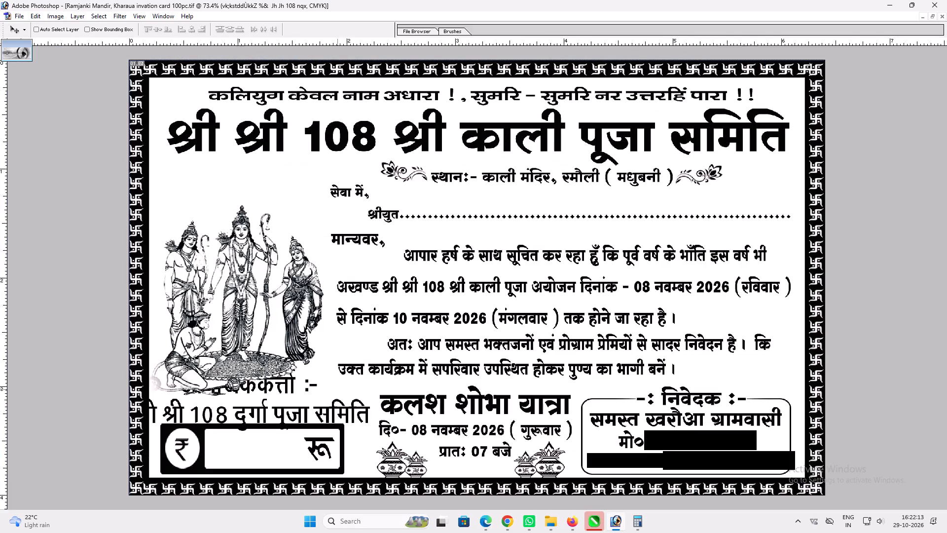
pyautogui.click(324, 413)
pyautogui.hotkey('ctrl', 'a')
pyautogui.write('lg')
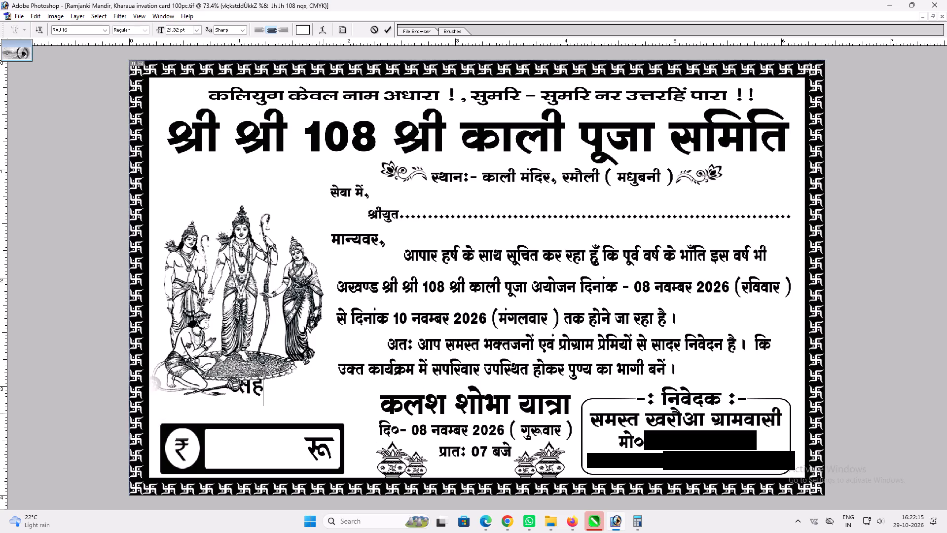
pyautogui.moveTo(308, 400); pyautogui.dragTo(312, 424)
pyautogui.write(';ksx nkrk')
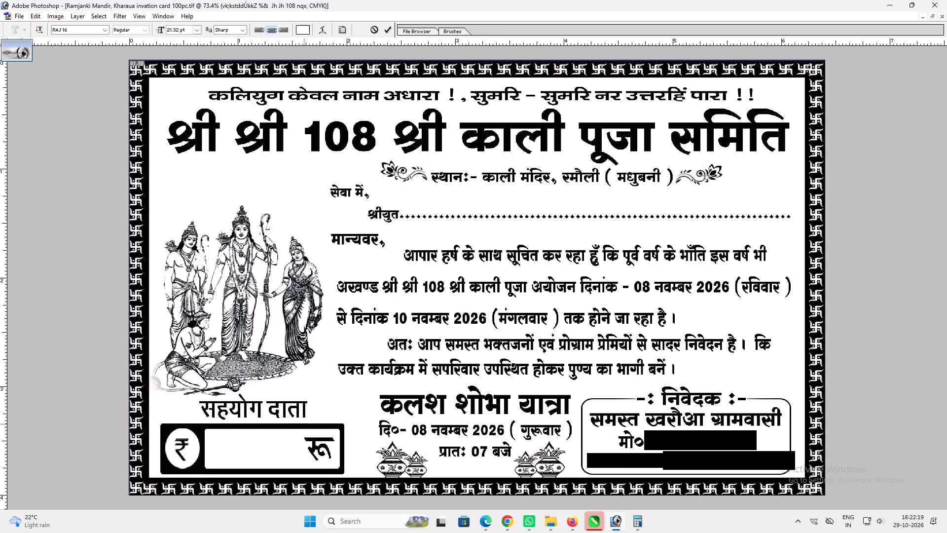
pyautogui.press('Return')
# Scale down the "सहयोग दाता" label and shift it slightly right above the ₹ amount box.
pyautogui.press('v')
pyautogui.hotkey('ctrl', 't')
pyautogui.hotkey('ctrl', 't')
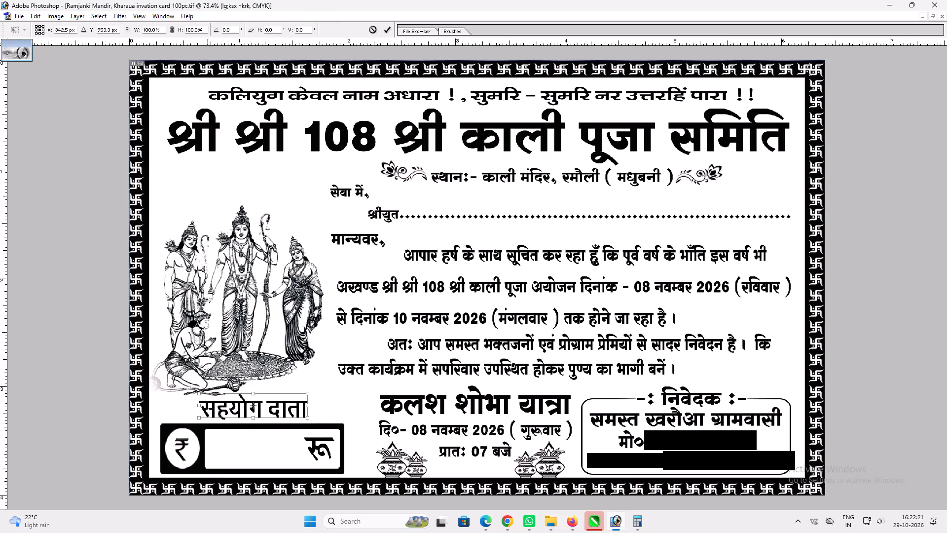
pyautogui.keyDown('shift'); pyautogui.moveTo(199, 394); pyautogui.dragTo(231, 394); pyautogui.keyUp('shift')
pyautogui.hotkey('shift', 'Return')
pyautogui.press('v')
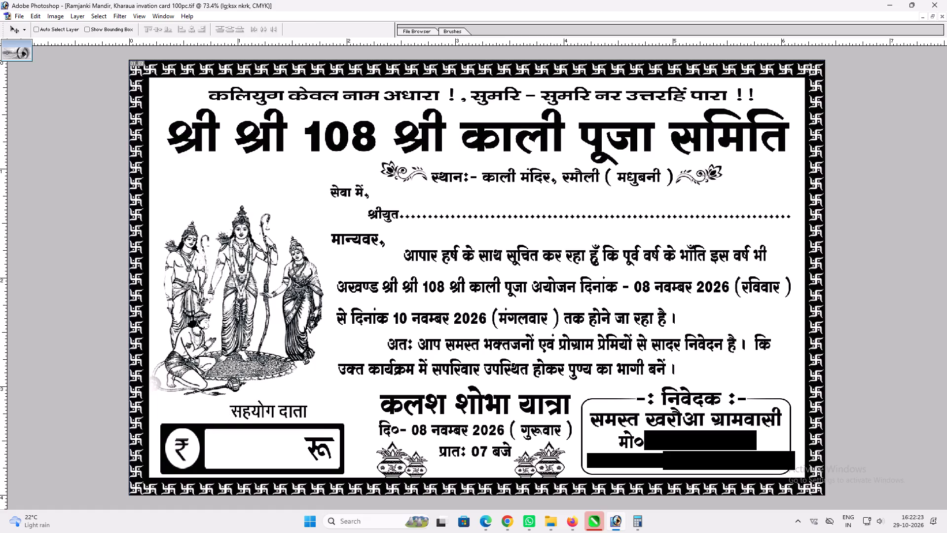
pyautogui.moveTo(258, 411); pyautogui.dragTo(262, 411)
pyautogui.press('v')
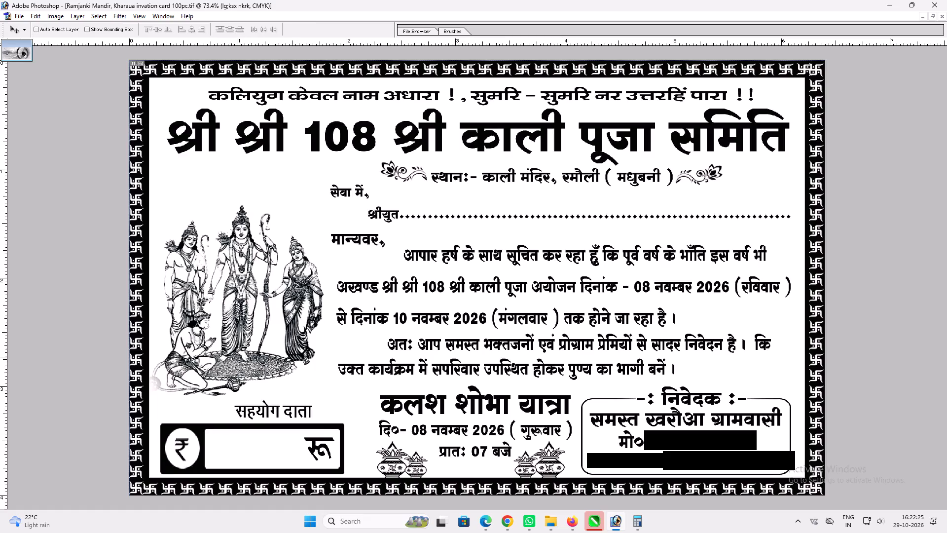
# Reduce the invitation paragraph's height slightly from its bottom edge.
pyautogui.keyDown('ctrl'); pyautogui.click(589, 365); pyautogui.keyUp('ctrl')
pyautogui.hotkey('ctrl', 't')
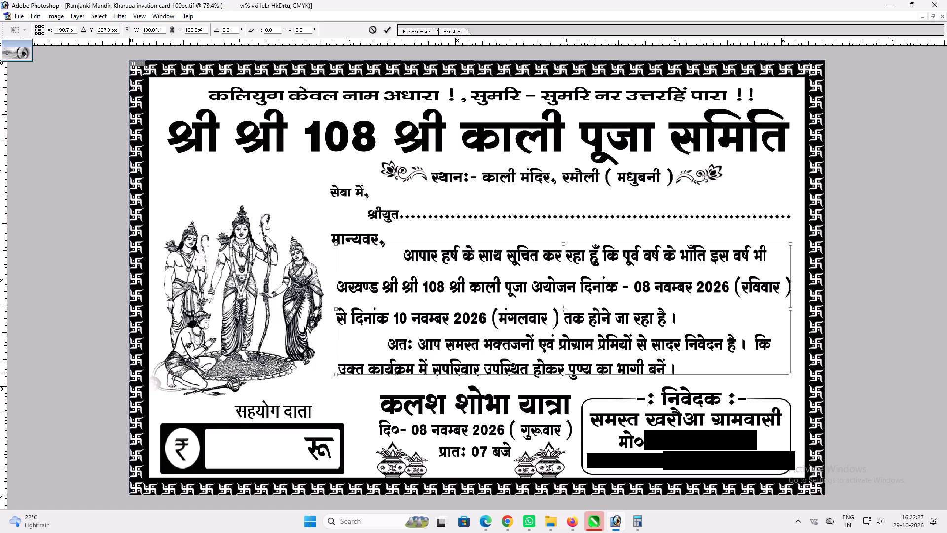
pyautogui.keyDown('shift'); pyautogui.moveTo(597, 373); pyautogui.dragTo(602, 370); pyautogui.keyUp('shift')
pyautogui.hotkey('shift', 'Return')
pyautogui.press('v')
# Replace "खरौआ" with "रमौली" in the "समस्त ग्रामवासी" line of the "निवेदक" box.
pyautogui.press('t')
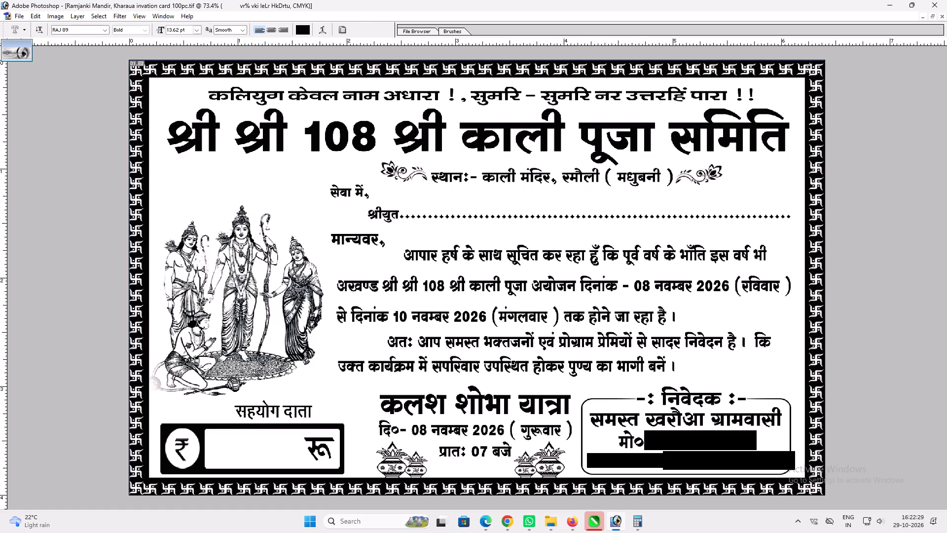
pyautogui.moveTo(651, 419); pyautogui.dragTo(706, 416)
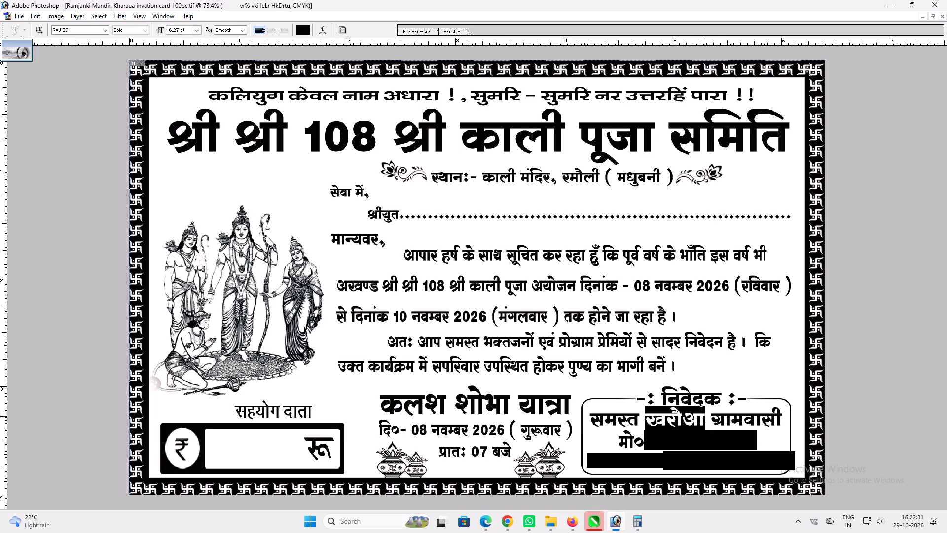
pyautogui.press('j')
pyautogui.write('ekSy')
pyautogui.press('Return')
pyautogui.click(687, 416)
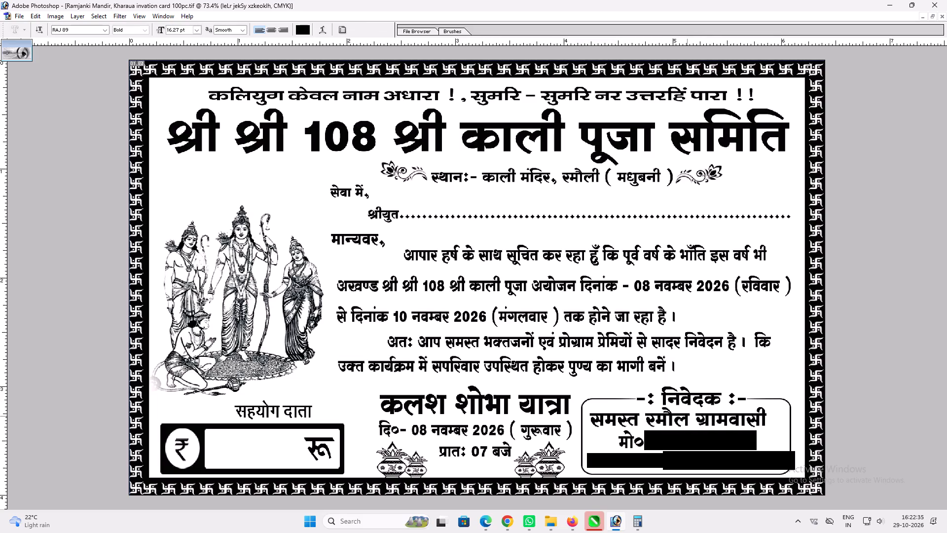
pyautogui.press('h')
pyautogui.press('Return')
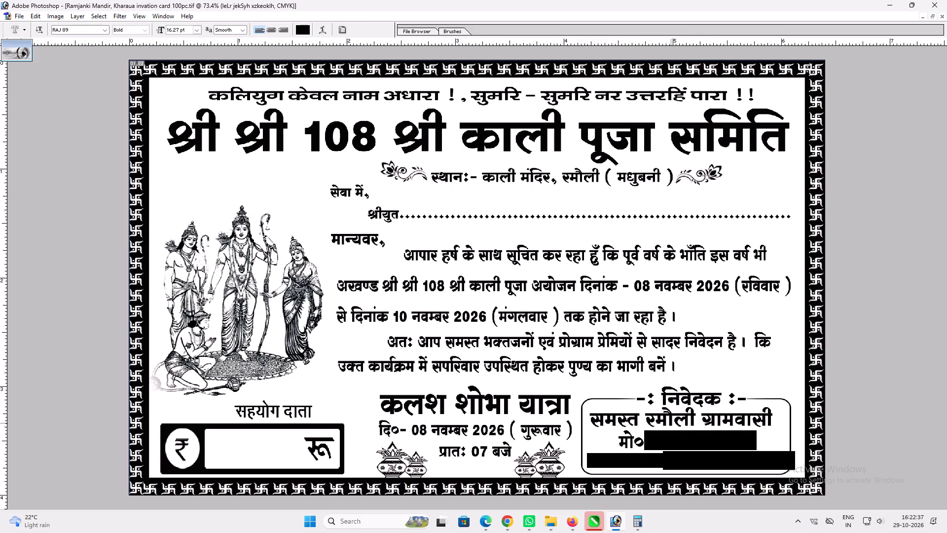
# Select the contact numbers after "मो०:-" in the "निवेदक" box.
pyautogui.moveTo(666, 445); pyautogui.dragTo(773, 474)
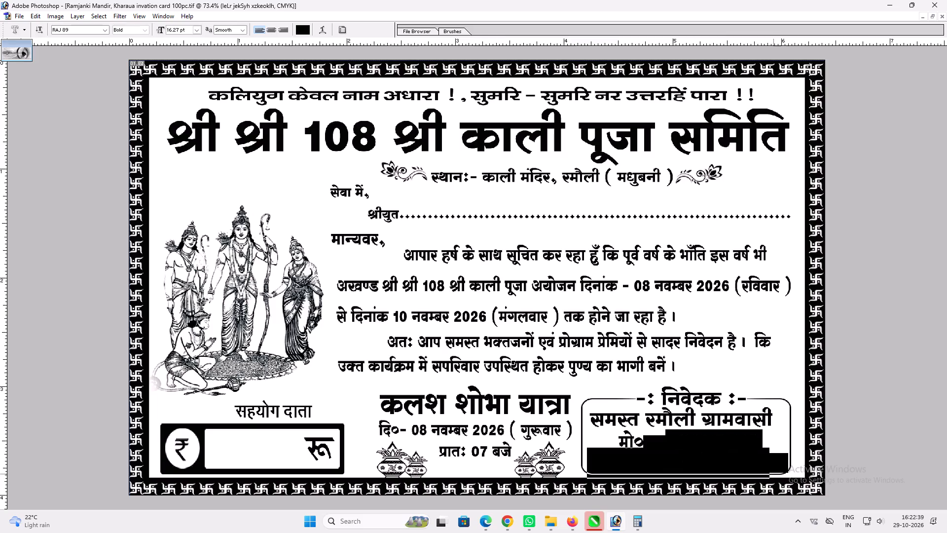
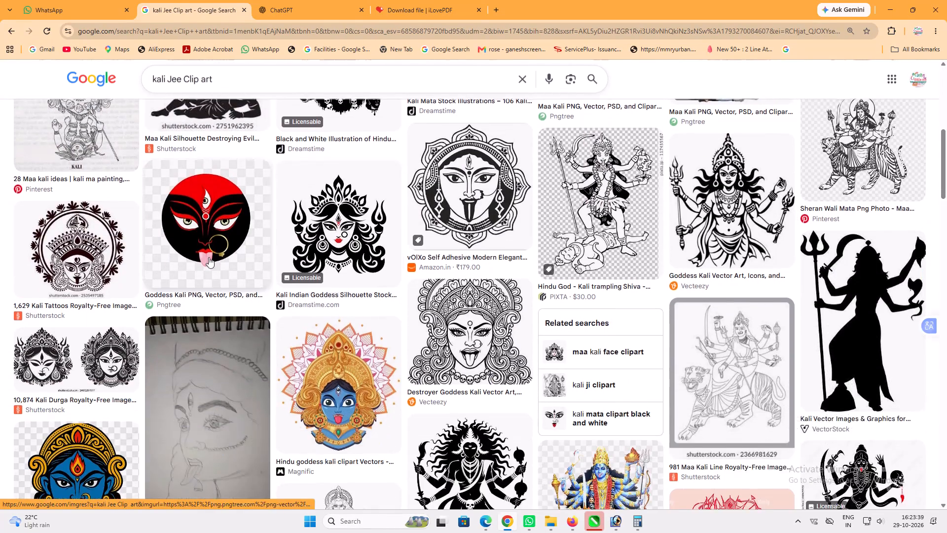
# Copy the Wikimedia Commons "Kalimata.png" line drawing of Kali from the image search results.
pyautogui.scroll(7, 209, 257)
pyautogui.click(84, 247)
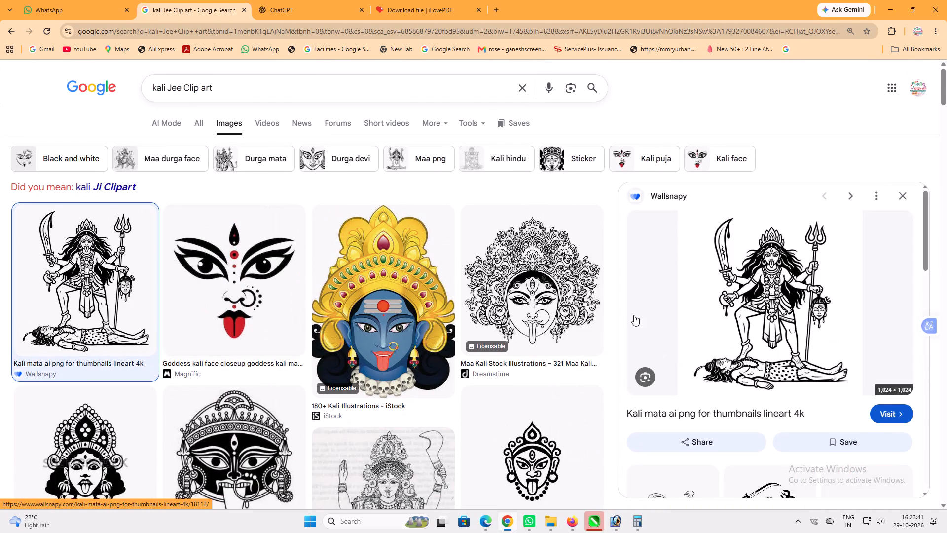
pyautogui.scroll(-6, 760, 287)
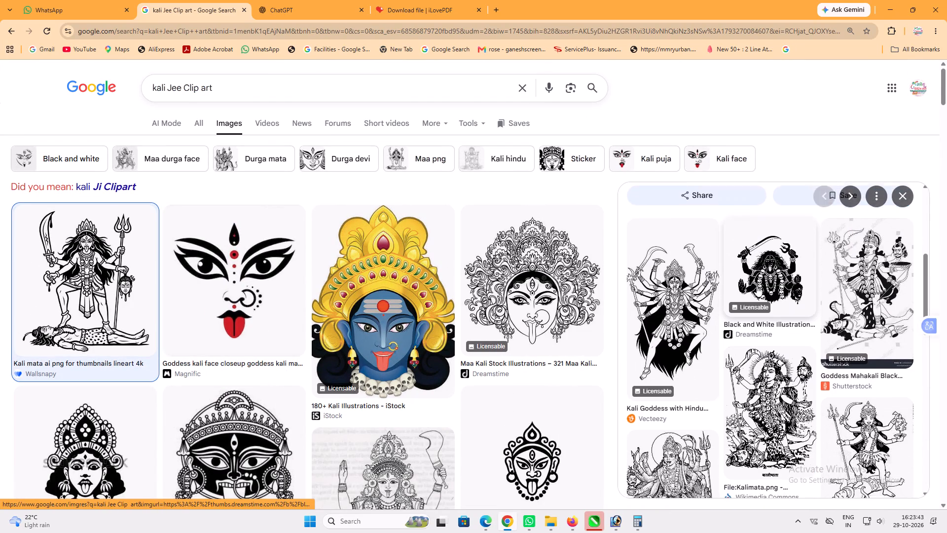
pyautogui.click(788, 336)
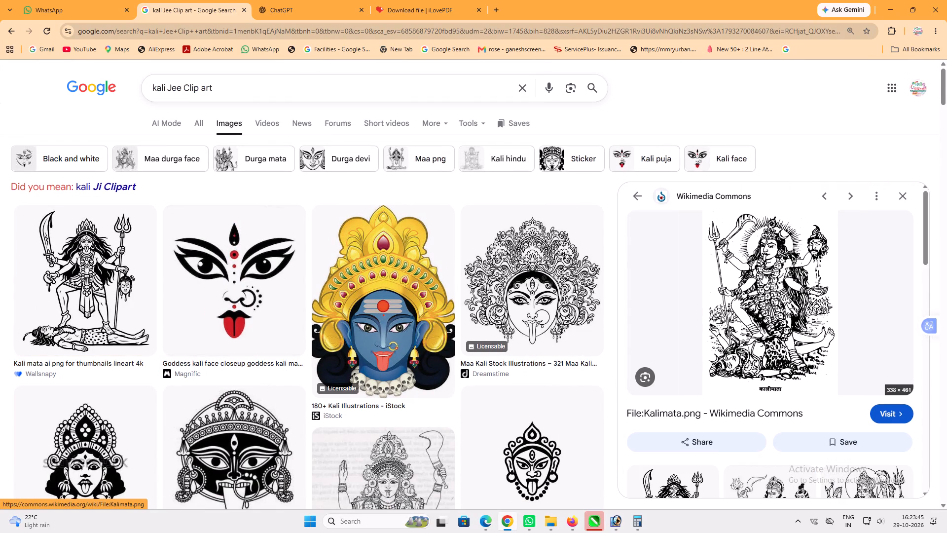
pyautogui.rightClick(763, 263)
pyautogui.click(812, 419)
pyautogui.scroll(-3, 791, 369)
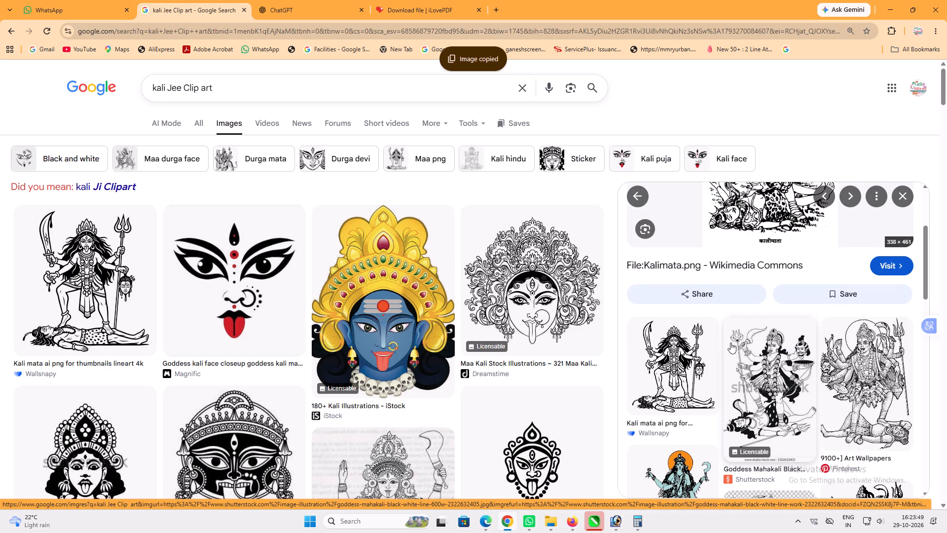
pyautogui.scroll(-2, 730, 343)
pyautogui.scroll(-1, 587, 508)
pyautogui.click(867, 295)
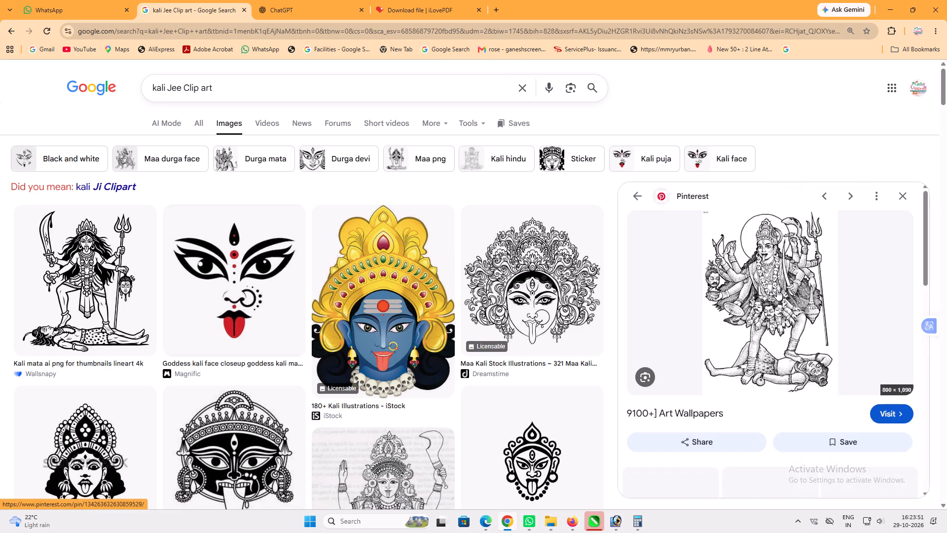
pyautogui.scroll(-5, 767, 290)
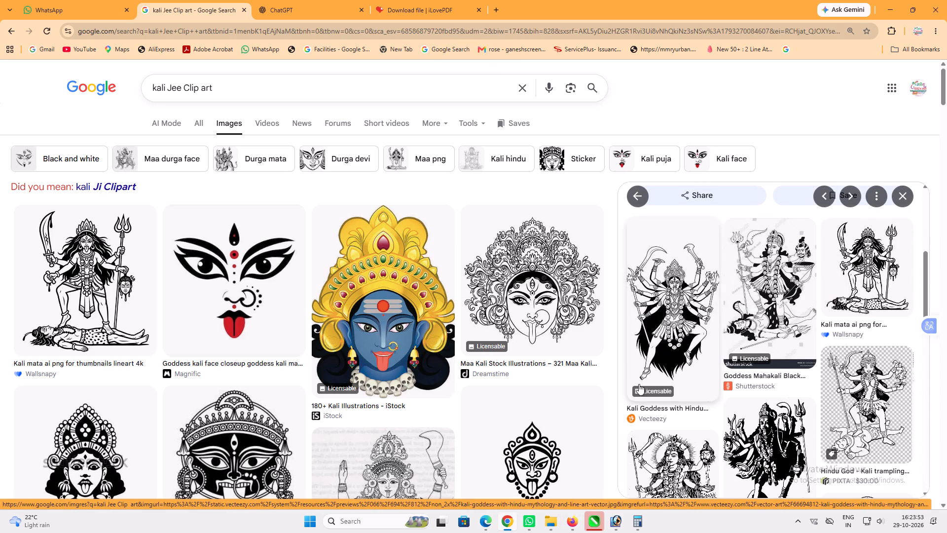
# Switch to Photoshop, paste the Kali drawing into the card and move it into the blank area beside the invitation paragraph.
pyautogui.click(606, 519)
pyautogui.hotkey('ctrl', 'v')
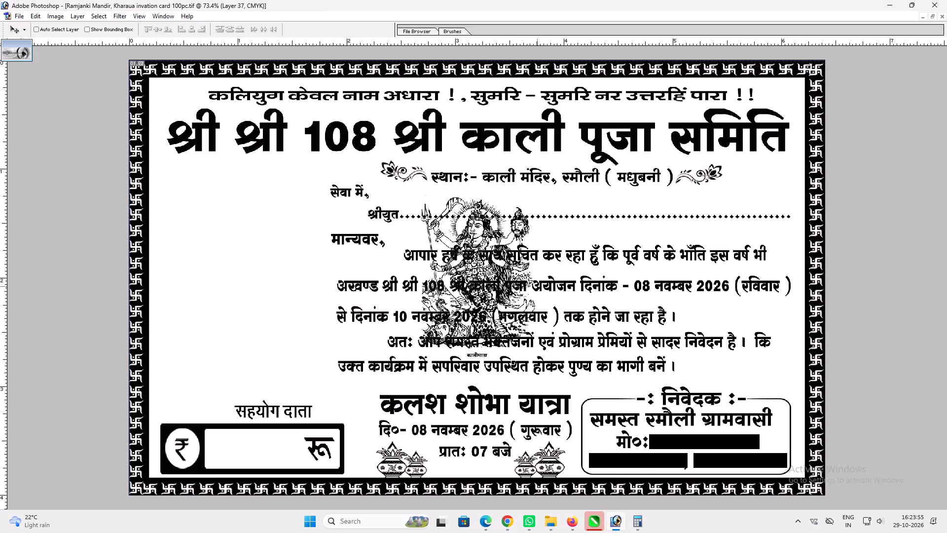
pyautogui.press('v')
pyautogui.moveTo(520, 292); pyautogui.dragTo(346, 295)
pyautogui.moveTo(333, 293); pyautogui.dragTo(245, 317)
# Delete the small caption under the pasted Kali drawing, clearing the selection once it is removed.
pyautogui.press('m')
pyautogui.moveTo(297, 412); pyautogui.dragTo(154, 379)
pyautogui.press('Delete')
pyautogui.hotkey('ctrl', 'd')
# Flip the Kali drawing horizontally.
pyautogui.press('v')
pyautogui.keyDown('ctrl'); pyautogui.click(231, 305); pyautogui.keyUp('ctrl')
pyautogui.hotkey('ctrl', 't')
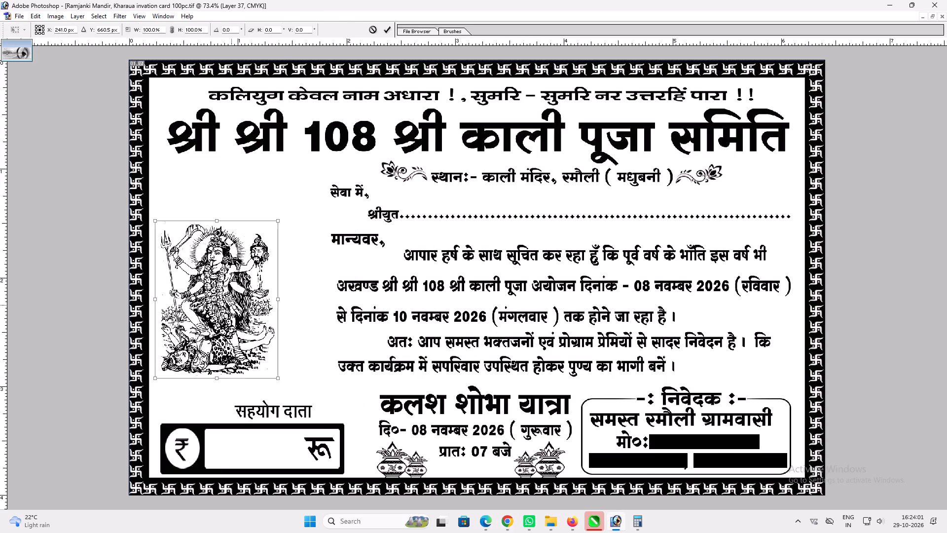
pyautogui.keyDown('ctrl'); pyautogui.rightClick(231, 305); pyautogui.keyUp('ctrl')
pyautogui.click(279, 422)
pyautogui.press('Return')
pyautogui.write('vv')
# Enlarge the Kali drawing to fill the blank area above the "सहयोग दाता" label, and center it there.
pyautogui.moveTo(265, 390); pyautogui.dragTo(264, 398)
pyautogui.hotkey('ctrl', 't')
pyautogui.hotkey('ctrl', 't')
pyautogui.keyDown('alt'); pyautogui.keyDown('shift'); pyautogui.moveTo(277, 227); pyautogui.dragTo(286, 201); pyautogui.keyUp('shift'); pyautogui.keyUp('alt')
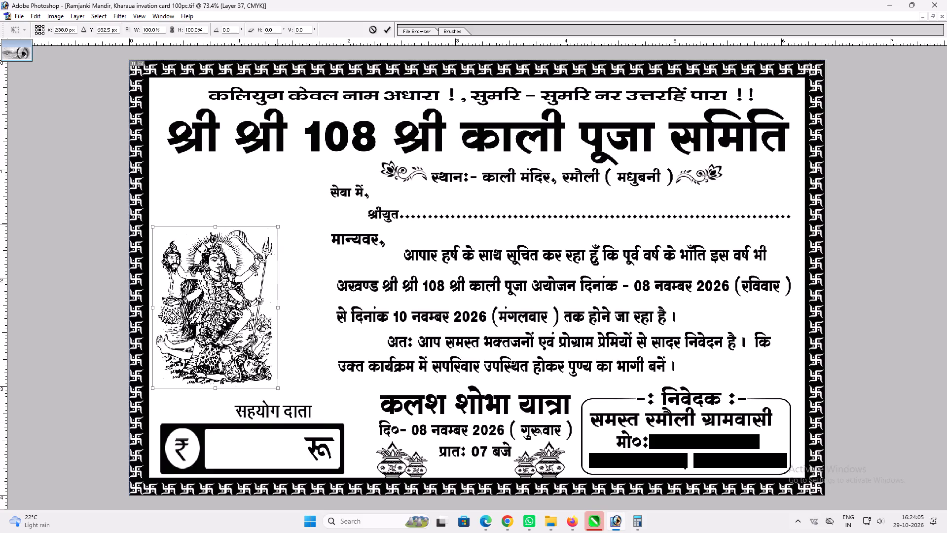
pyautogui.keyDown('alt'); pyautogui.keyDown('shift'); pyautogui.moveTo(286, 201); pyautogui.dragTo(294, 179); pyautogui.keyUp('shift'); pyautogui.keyUp('alt')
pyautogui.hotkey('shift', 'Return')
pyautogui.press('v')
pyautogui.moveTo(285, 276); pyautogui.dragTo(299, 253)
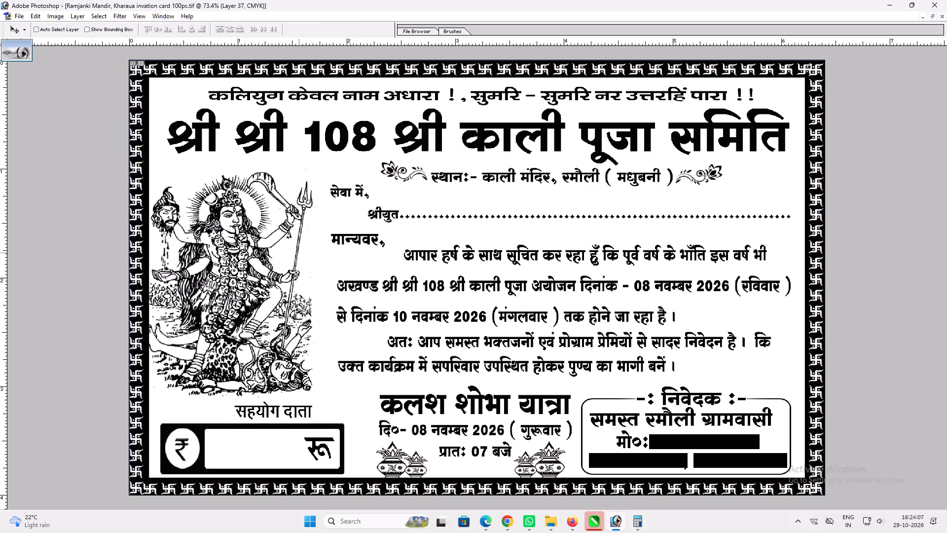
pyautogui.moveTo(299, 253); pyautogui.dragTo(305, 252)
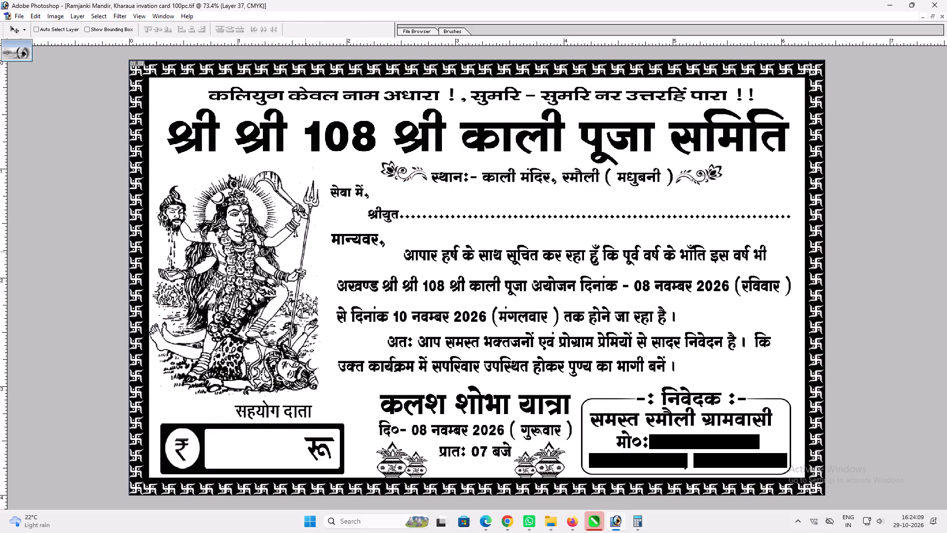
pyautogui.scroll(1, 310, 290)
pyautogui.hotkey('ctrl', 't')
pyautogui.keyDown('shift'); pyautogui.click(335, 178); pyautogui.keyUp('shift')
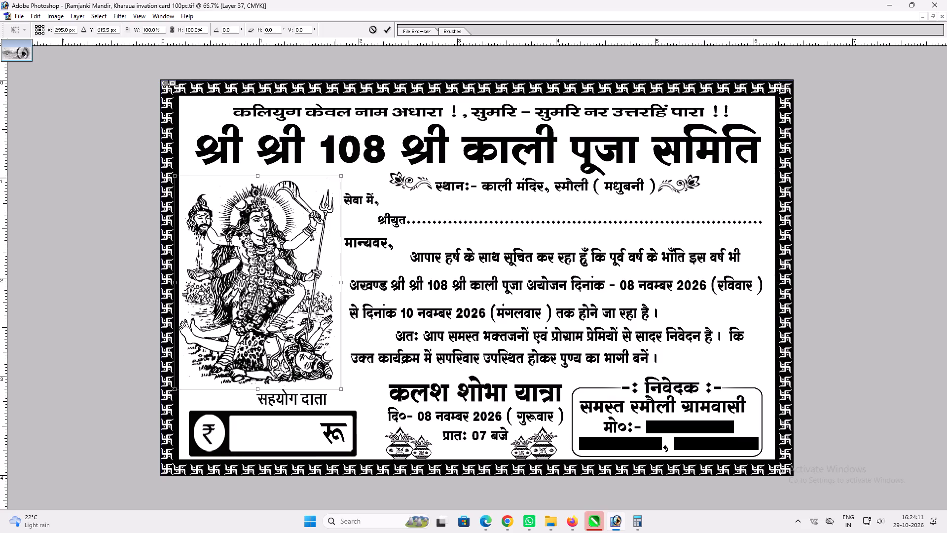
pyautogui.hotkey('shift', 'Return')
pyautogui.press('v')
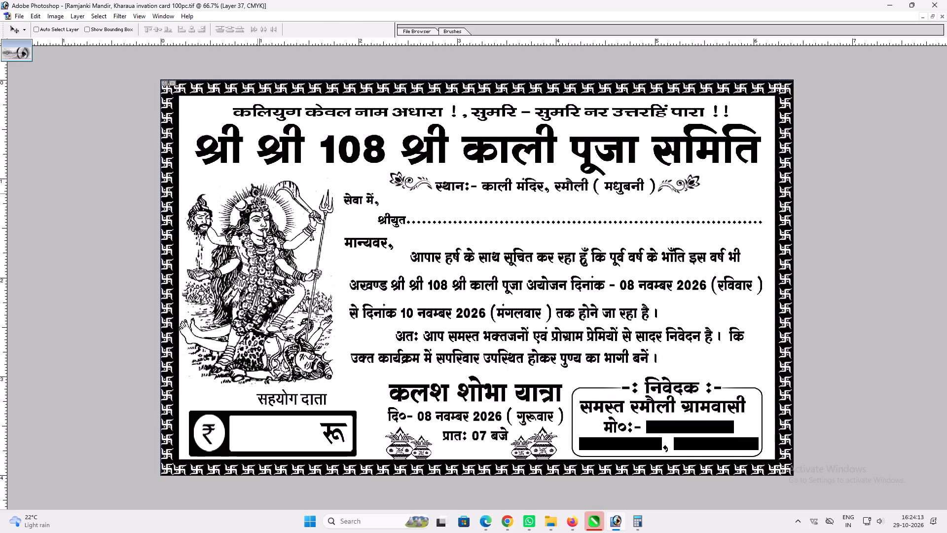
# Start saving the card as a new file and go to the 29.10.2026 folder inside october.
pyautogui.hotkey('ctrl', 'shift', 's')
pyautogui.doubleClick(204, 24)
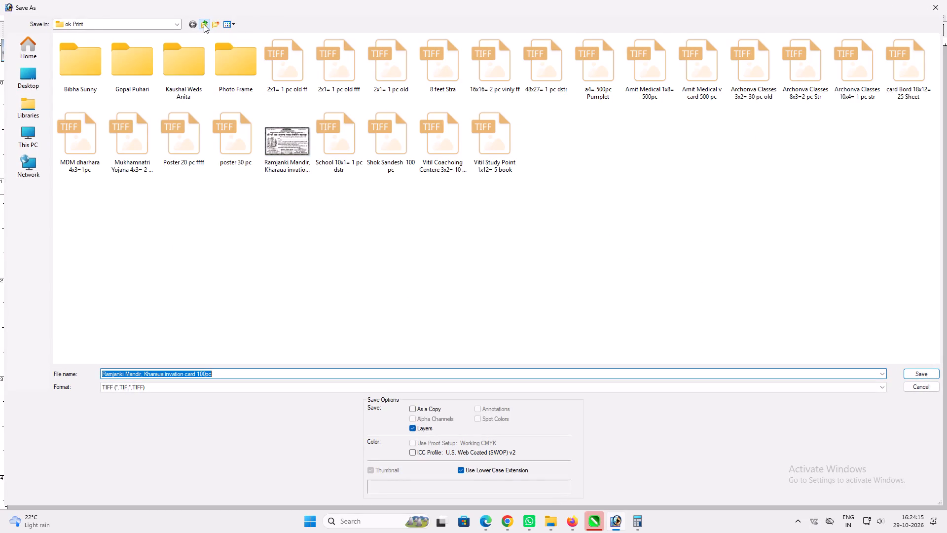
pyautogui.click(204, 24)
pyautogui.doubleClick(530, 78)
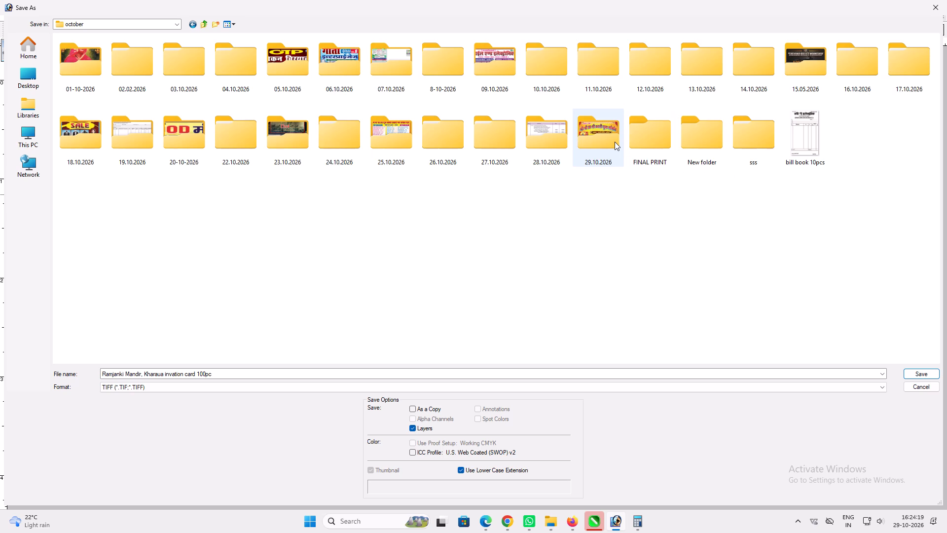
pyautogui.doubleClick(615, 142)
# Save the card as a TIFF named "Kali Pooja invitaion card 300 pc", basing the name on the existing Kali Pooja file.
pyautogui.click(567, 83)
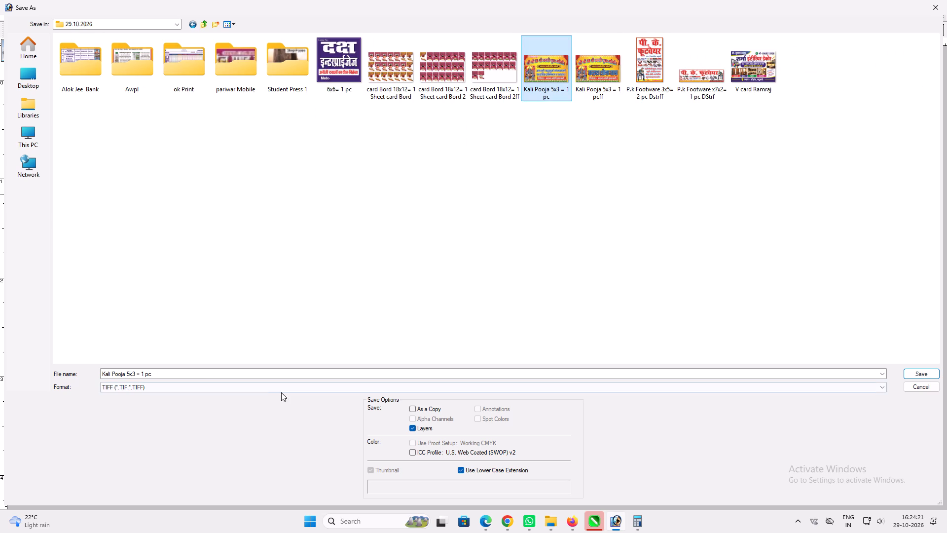
pyautogui.click(213, 363)
pyautogui.doubleClick(205, 369)
pyautogui.click(199, 369)
pyautogui.click(194, 369)
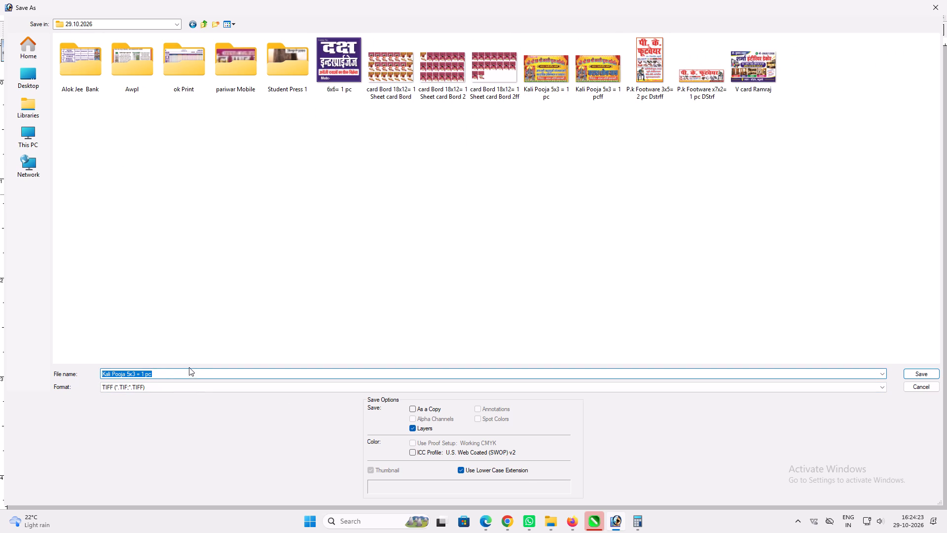
pyautogui.click(179, 367)
pyautogui.moveTo(174, 371); pyautogui.dragTo(125, 381)
pyautogui.press('space')
pyautogui.write('invir')
pyautogui.press('BackSpace')
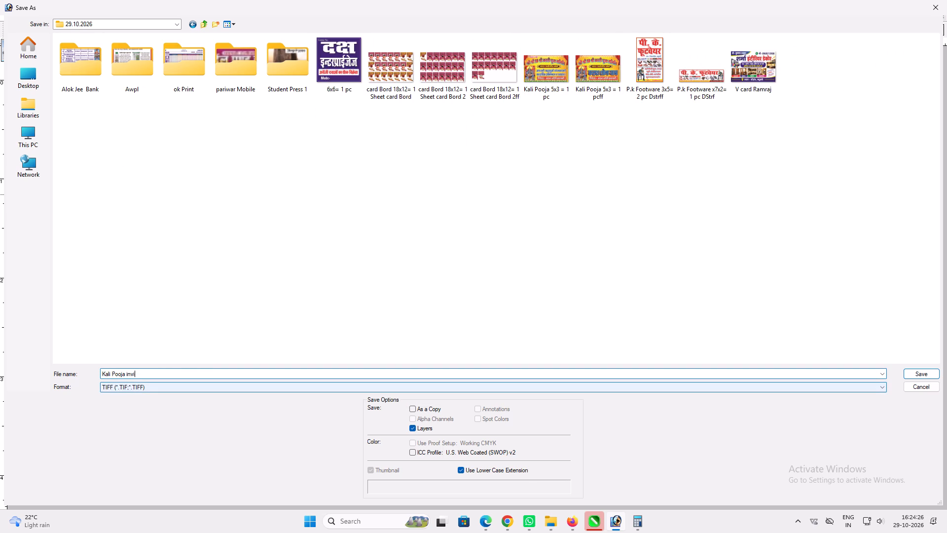
pyautogui.write('taion card')
pyautogui.press('space')
pyautogui.write('300 pc')
pyautogui.press('space')
pyautogui.press('Return')
pyautogui.press('Return')
pyautogui.press('Return')
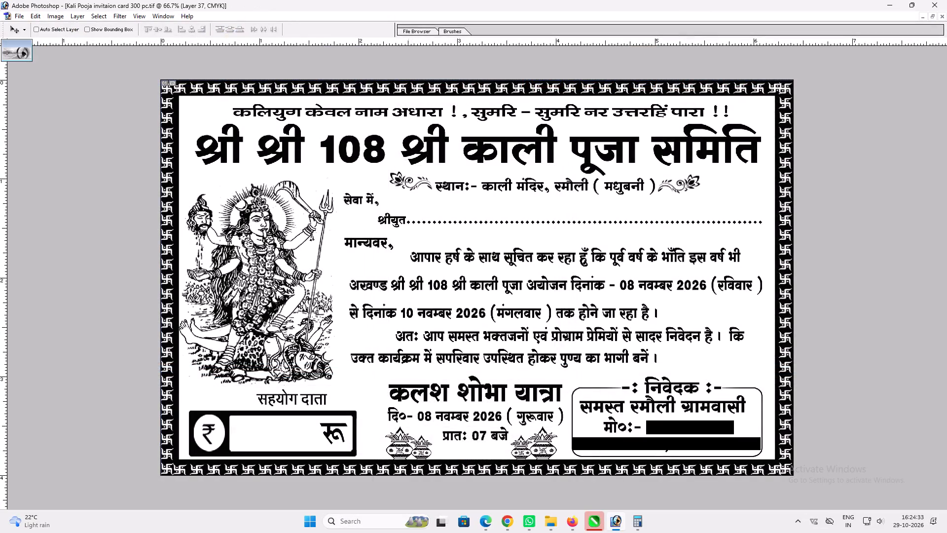
# Capture a screenshot of the whole invitation card, including its swastika border.
pyautogui.press('v')
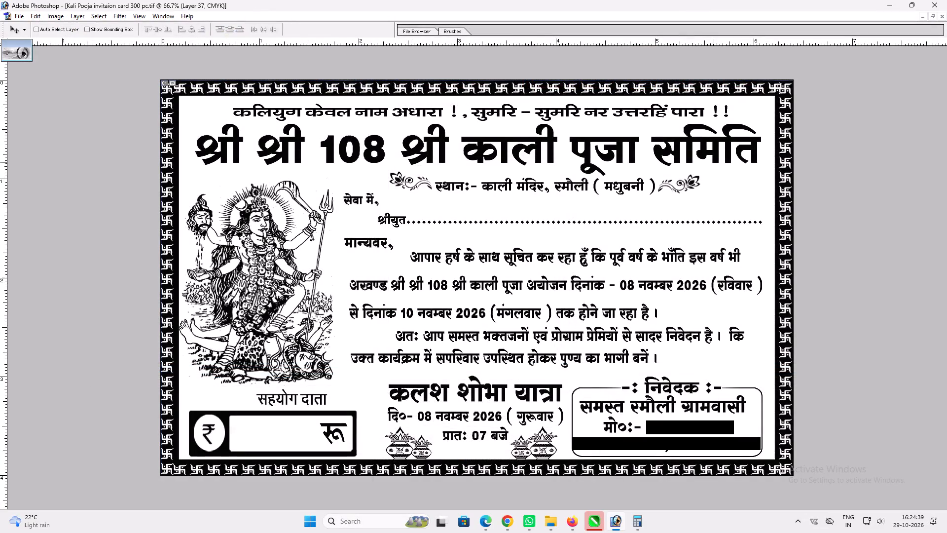
pyautogui.press('Print')
pyautogui.moveTo(159, 79); pyautogui.dragTo(585, 307)
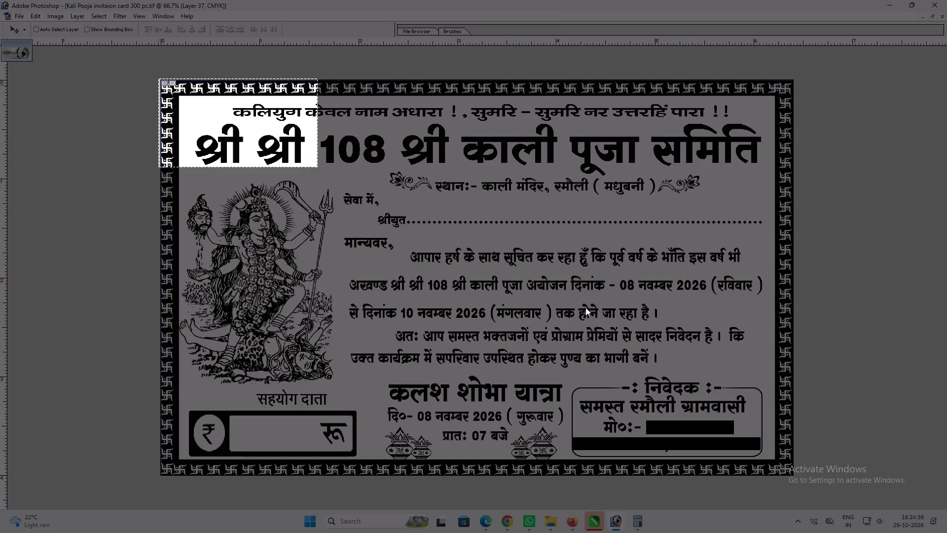
pyautogui.moveTo(585, 307); pyautogui.dragTo(794, 477)
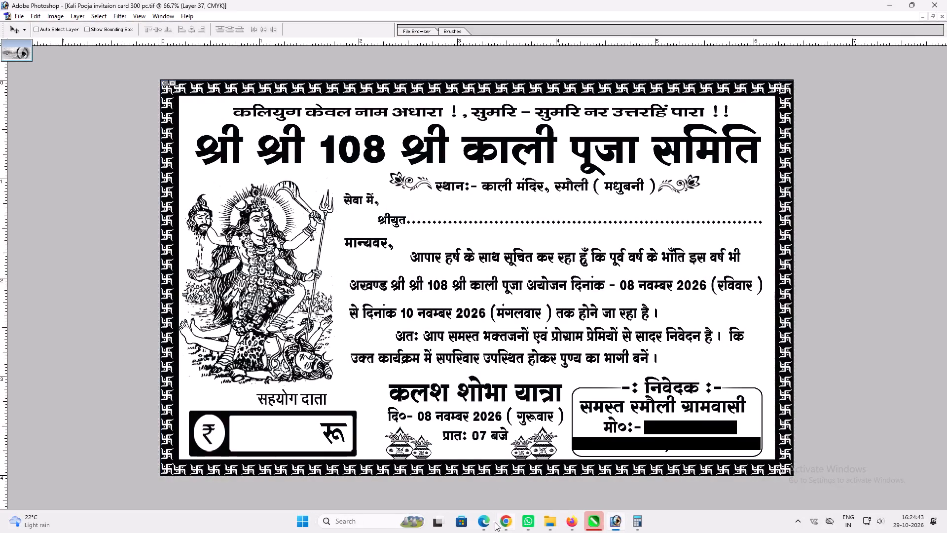
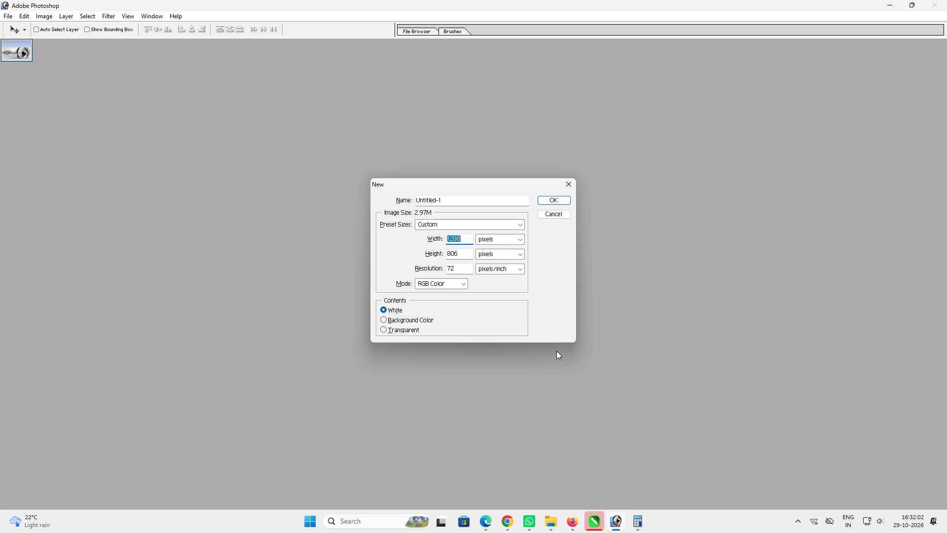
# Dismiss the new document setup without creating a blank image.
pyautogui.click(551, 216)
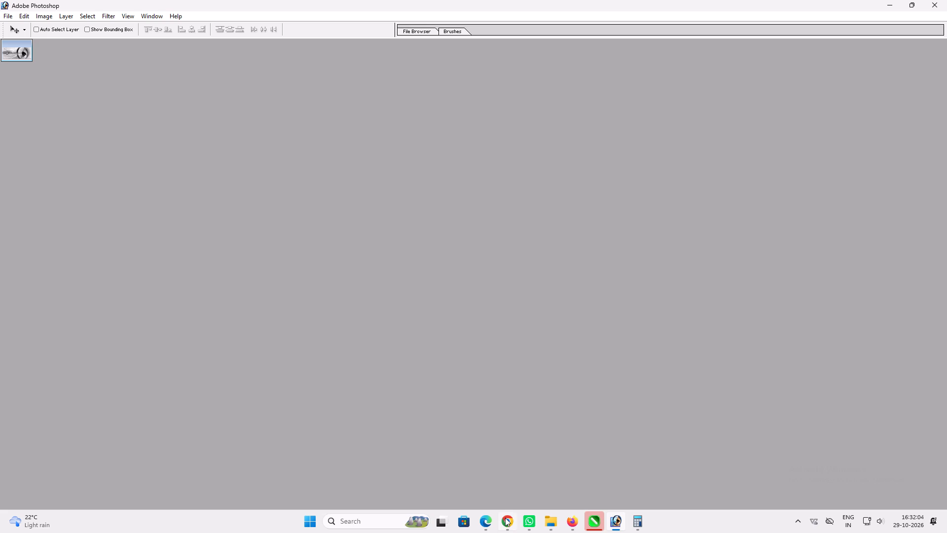
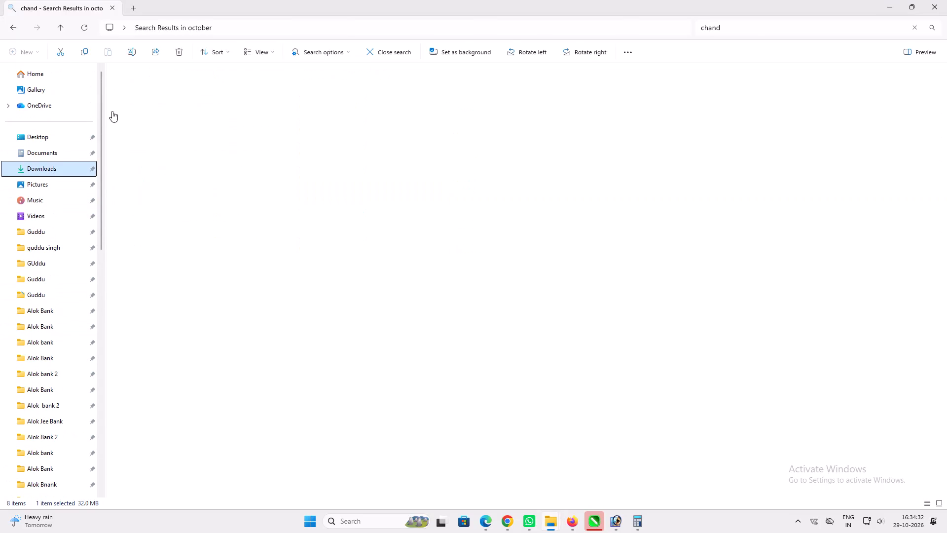
# Cut the two TIFF files 4X2.5=2 Dstar and 108 IN x 34 IN =1 Dstar from the Downloads folder, shown as icons.
pyautogui.click(267, 51)
pyautogui.click(273, 96)
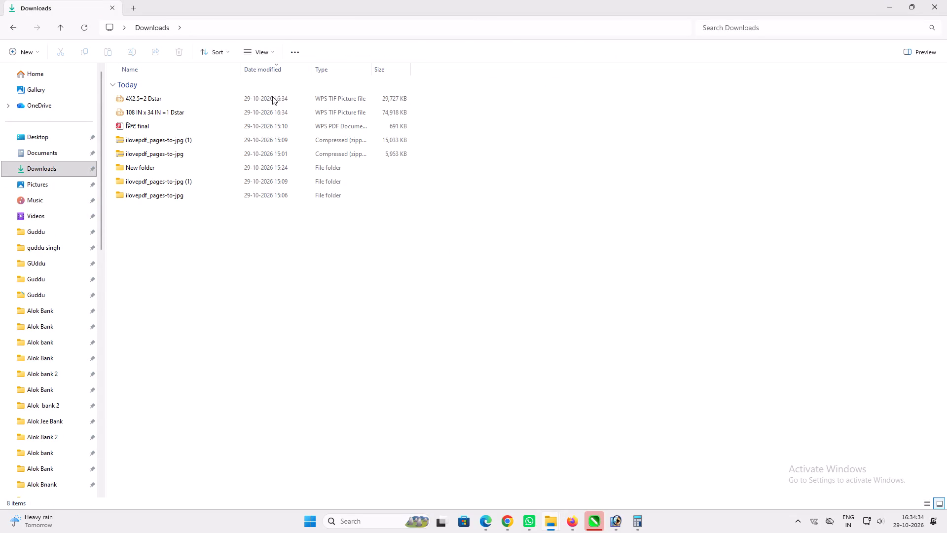
pyautogui.click(157, 125)
pyautogui.keyDown('ctrl'); pyautogui.click(184, 119); pyautogui.keyUp('ctrl')
pyautogui.hotkey('ctrl', 'x')
pyautogui.hotkey('ctrl', 'x')
pyautogui.hotkey('ctrl', 'x')
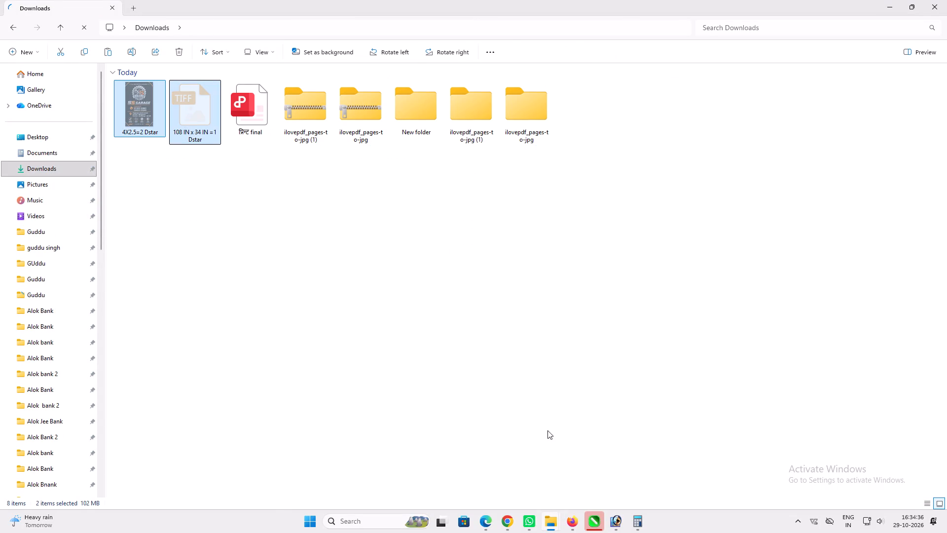
pyautogui.hotkey('ctrl', 'x')
pyautogui.hotkey('ctrl', 'x')
# Switch to Photoshop and bring up its Open dialog at the 29.10.2026 folder.
pyautogui.click(621, 520)
pyautogui.doubleClick(388, 237)
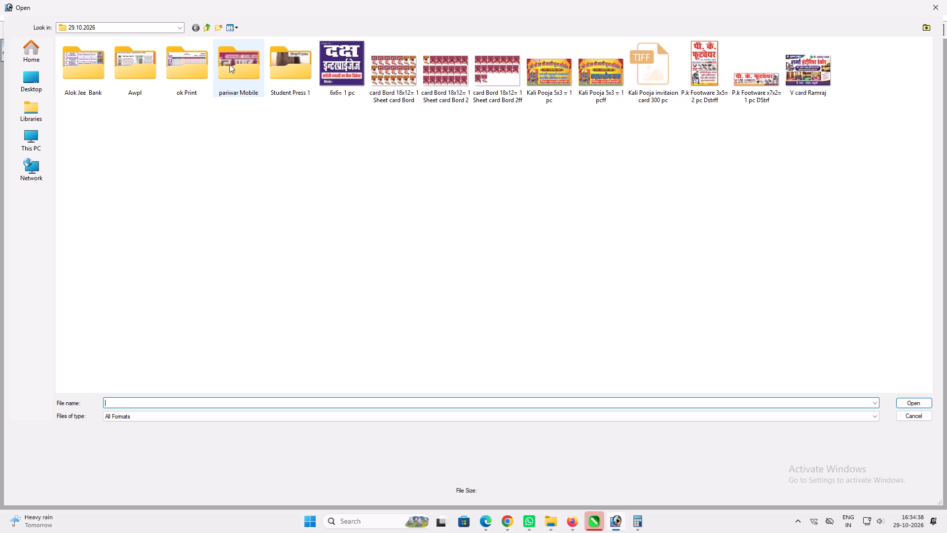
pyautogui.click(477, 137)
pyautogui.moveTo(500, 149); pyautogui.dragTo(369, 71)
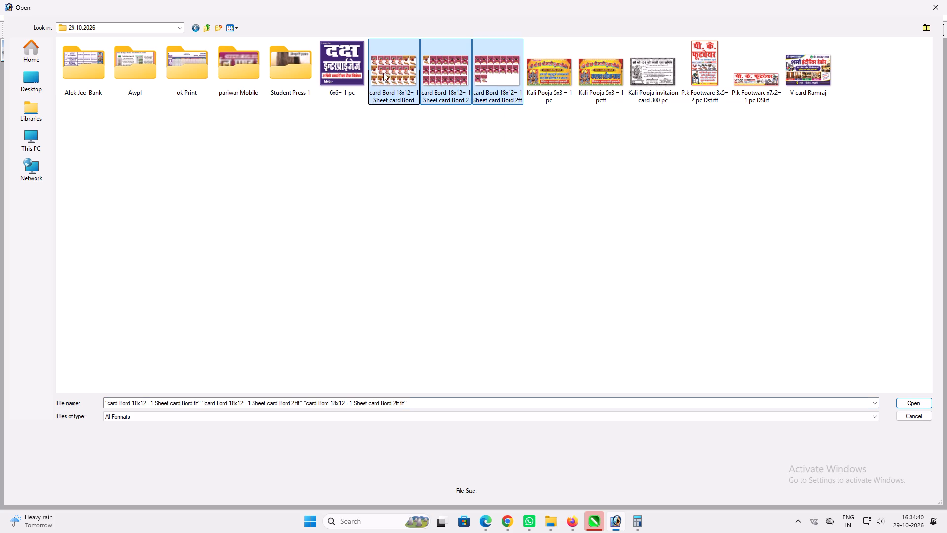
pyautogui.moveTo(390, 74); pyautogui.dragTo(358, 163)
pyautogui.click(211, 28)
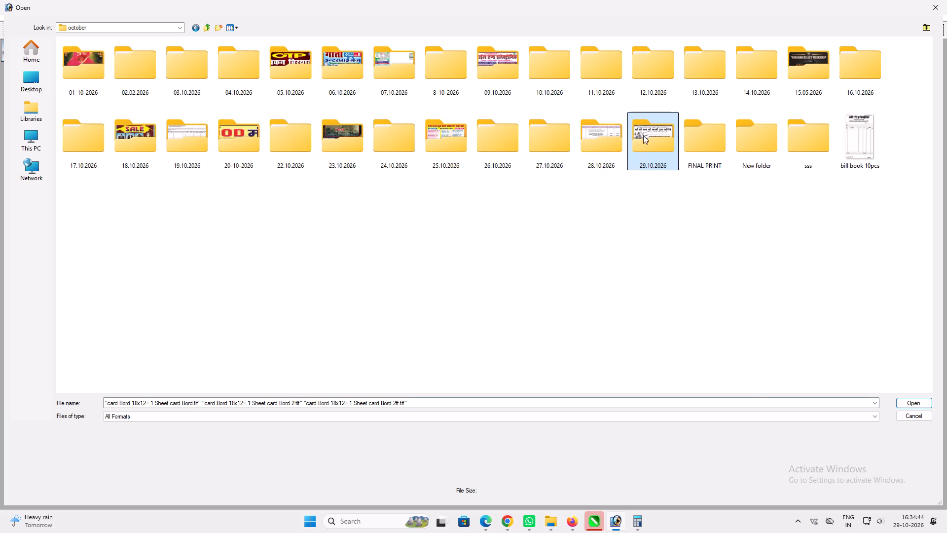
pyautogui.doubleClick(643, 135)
# Create a new folder named Shree Mat Bhagwat Katha inside the 29.10.2026 folder.
pyautogui.click(215, 29)
pyautogui.write('Shree Mat Bhagwa')
pyautogui.press('space')
pyautogui.press('BackSpace')
pyautogui.write('t Katha')
pyautogui.press('space')
pyautogui.press('Return')
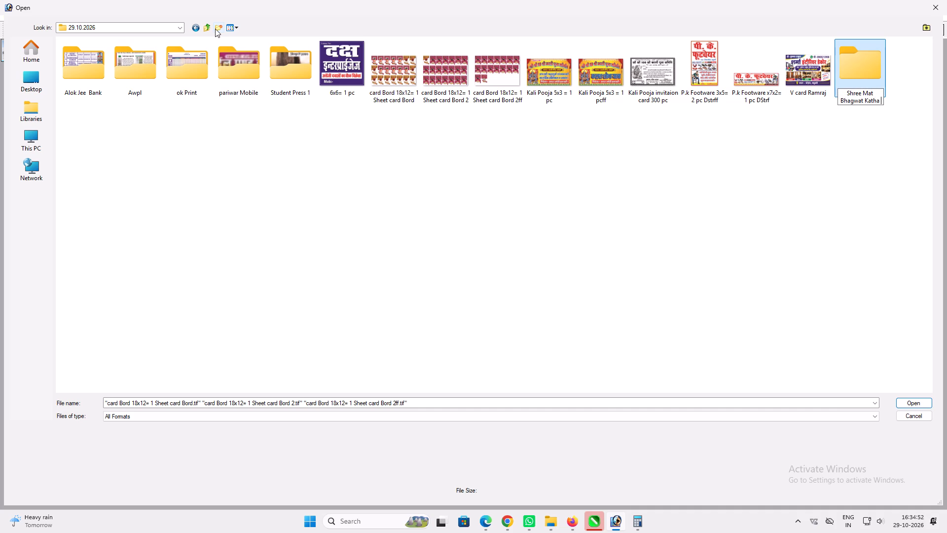
# Move the three card Bord 18x12= 1 Sheet files into the Shree Mat Bhagwat Katha folder.
pyautogui.click(448, 162)
pyautogui.moveTo(503, 173); pyautogui.dragTo(383, 73)
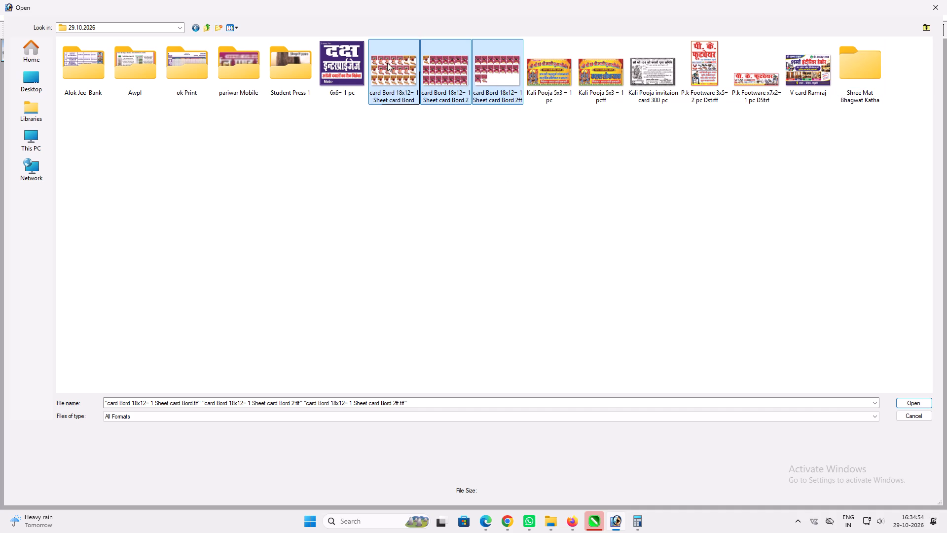
pyautogui.moveTo(387, 63); pyautogui.dragTo(851, 54)
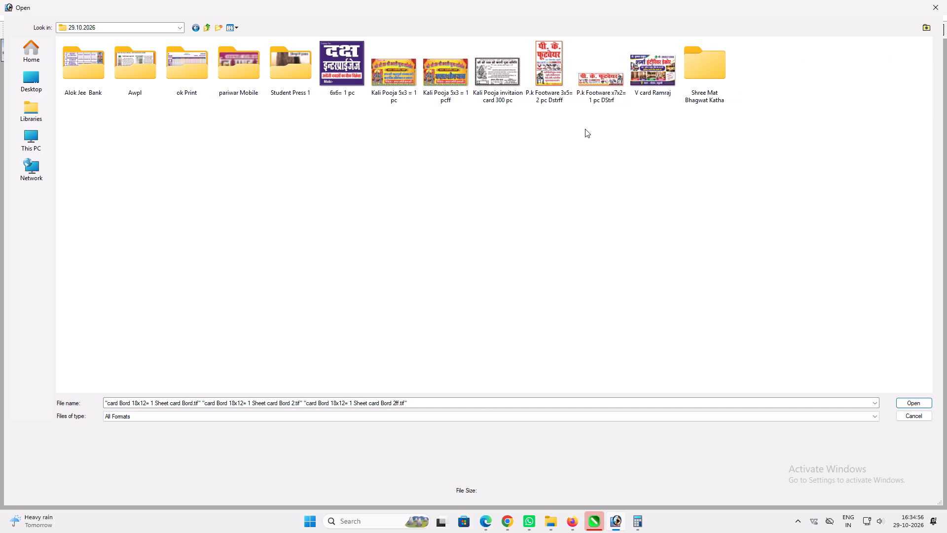
# Move the Shree Mat Bhagwat Katha folder into the ok Print folder.
pyautogui.click(585, 129)
pyautogui.moveTo(707, 65); pyautogui.dragTo(222, 131)
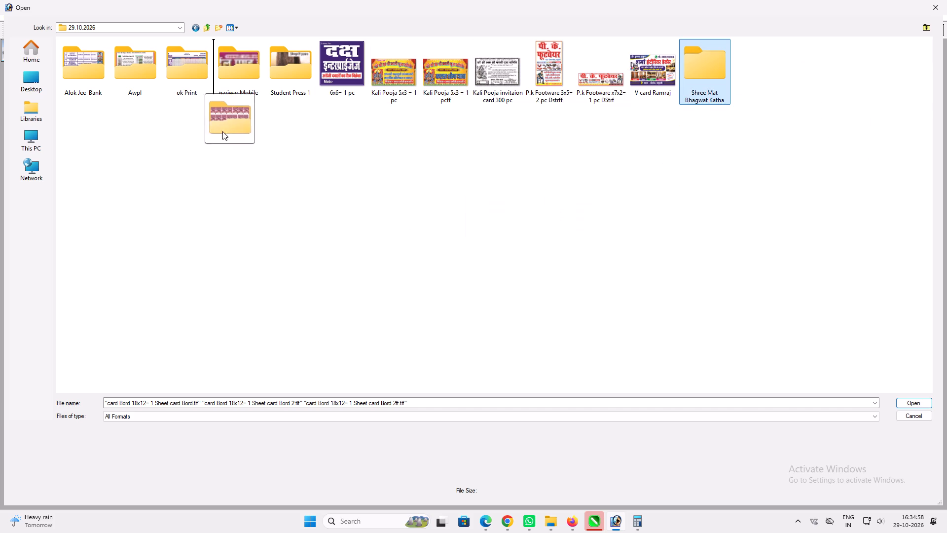
pyautogui.moveTo(222, 131); pyautogui.dragTo(196, 87)
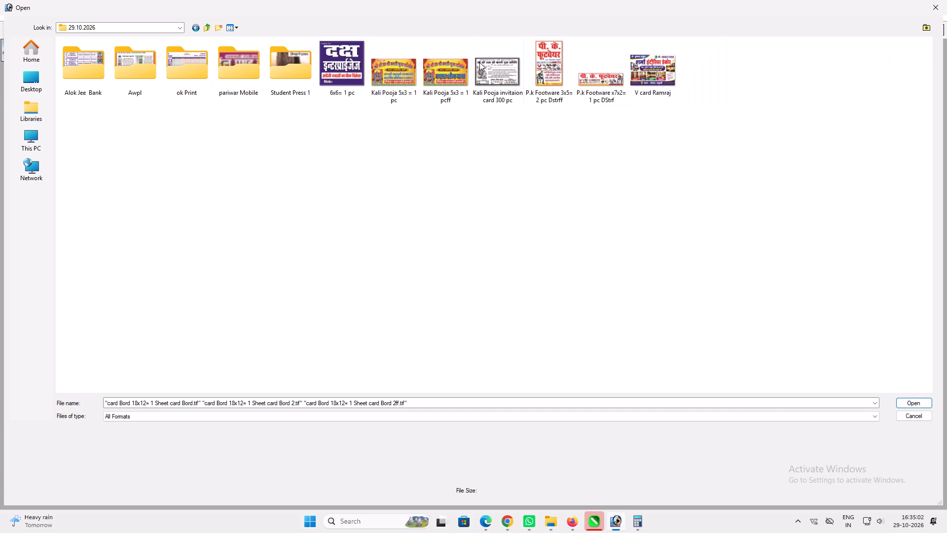
# Open the Kali Pooja invitaion card 300 pc file and activate the Move tool.
pyautogui.click(506, 67)
pyautogui.press('Return')
pyautogui.press('v')
pyautogui.press('v')
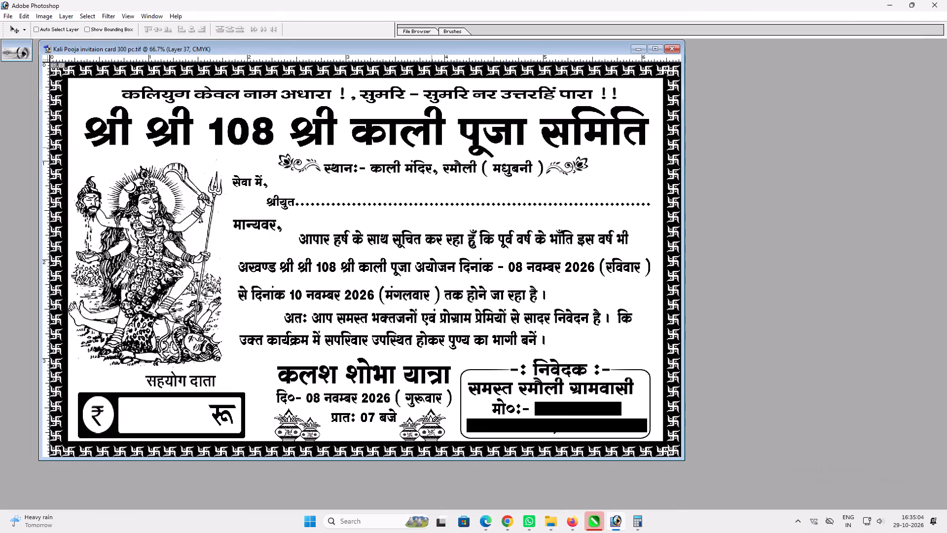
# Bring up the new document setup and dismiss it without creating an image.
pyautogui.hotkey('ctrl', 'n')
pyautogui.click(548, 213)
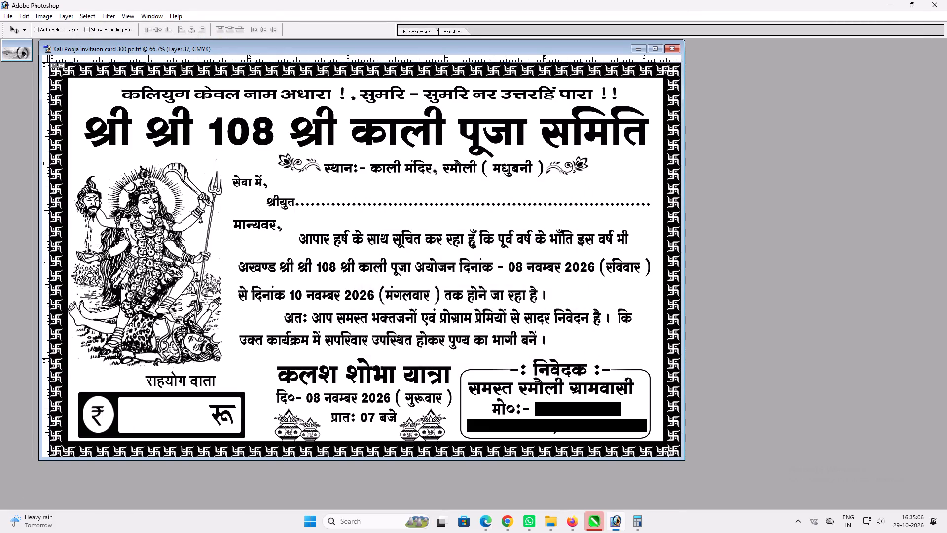
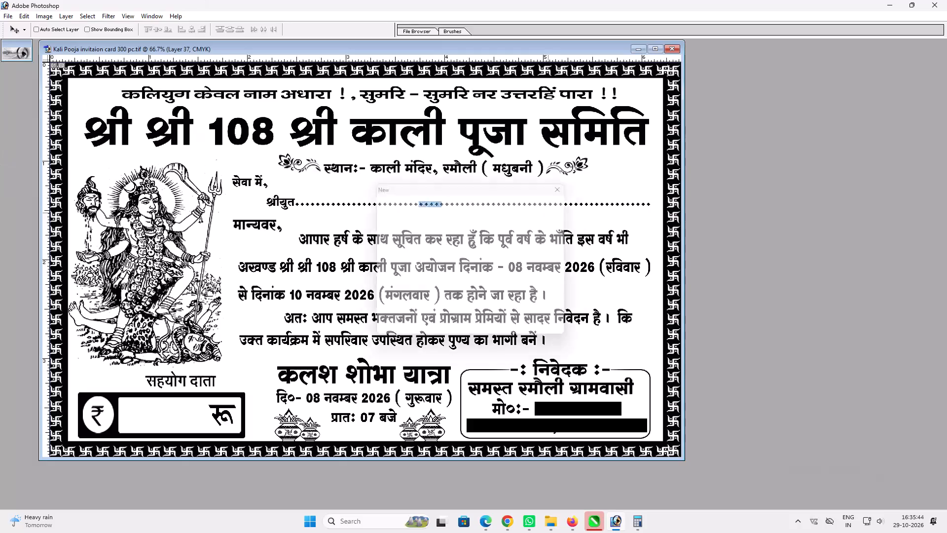
# Create a new white CMYK image 3.2 inches wide and 2.2 inches high at 300 pixels/inch.
pyautogui.press('Tab')
pyautogui.press('Tab')
pyautogui.write('3.')
pyautogui.press('Tab')
pyautogui.hotkey('shift', 'Tab')
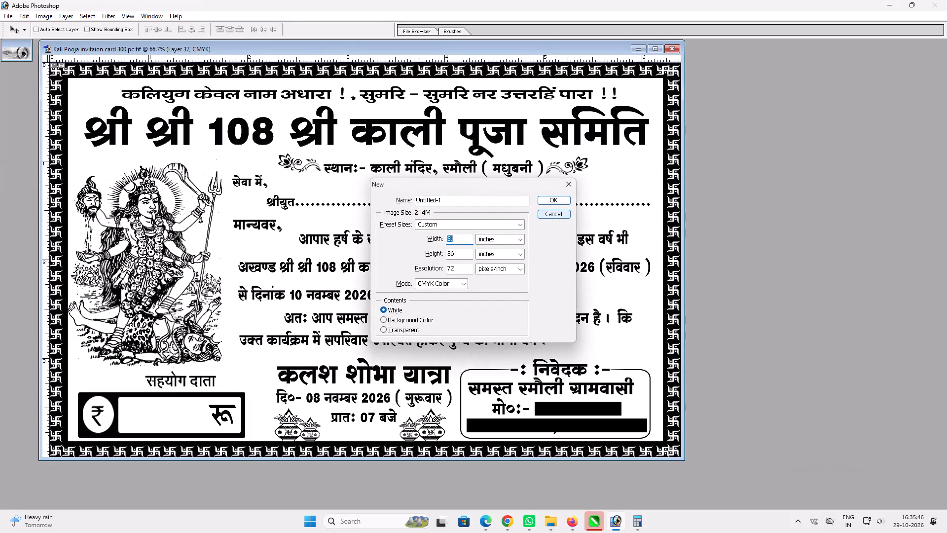
pyautogui.write('3.')
pyautogui.hotkey('shift', 'Tab')
pyautogui.press('Tab')
pyautogui.write('3.2')
pyautogui.press('Tab')
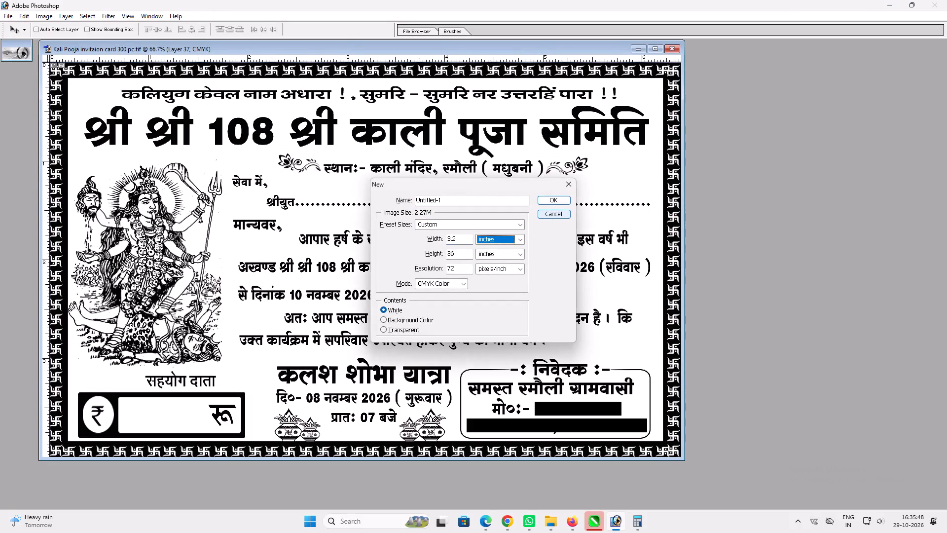
pyautogui.press('Tab')
pyautogui.write('1.')
pyautogui.hotkey('shift', 'Tab')
pyautogui.press('Tab')
pyautogui.write('2.2')
pyautogui.press('Tab')
pyautogui.press('Tab')
pyautogui.write('300')
pyautogui.press('Tab')
pyautogui.press('Return')
# Copy the श्री श्री 108 श्री काली पूजा समिति heading layer from the invitation card into the new blank image.
pyautogui.press('v')
pyautogui.press('v')
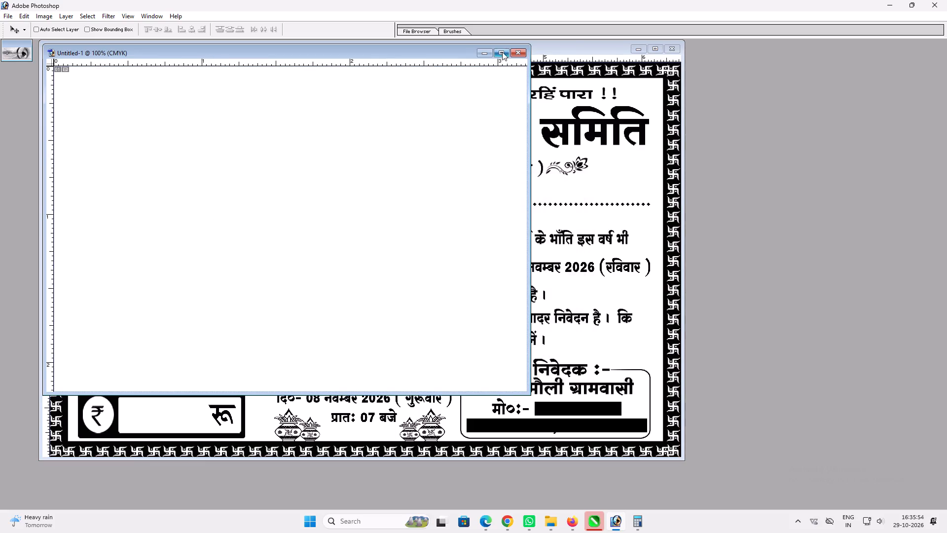
pyautogui.moveTo(450, 49); pyautogui.dragTo(538, 228)
pyautogui.click(427, 135)
pyautogui.press('v')
pyautogui.keyDown('ctrl'); pyautogui.click(418, 129); pyautogui.keyUp('ctrl')
pyautogui.moveTo(418, 129); pyautogui.dragTo(424, 454)
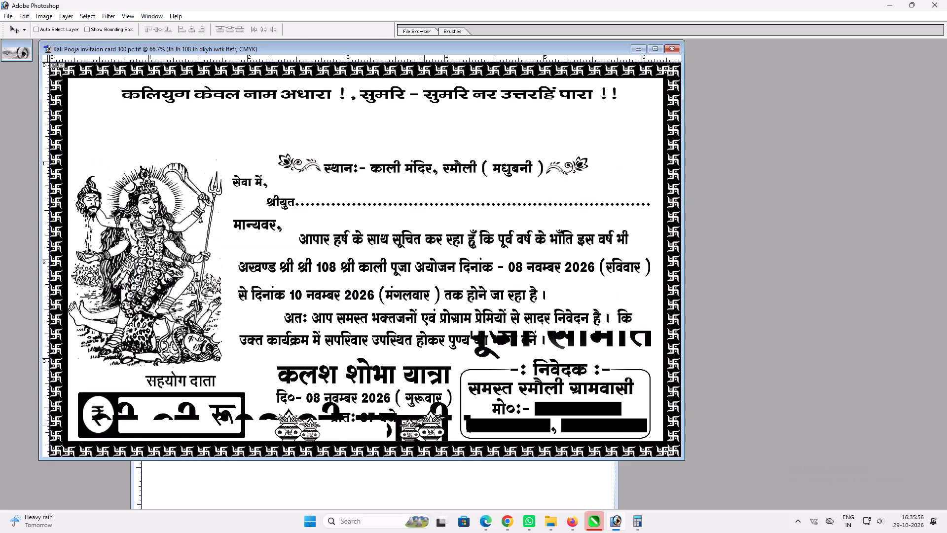
pyautogui.moveTo(424, 454); pyautogui.dragTo(421, 503)
pyautogui.moveTo(420, 482); pyautogui.dragTo(417, 368)
# Scale the copied heading down to fit within the new image's width and place it in the upper half.
pyautogui.click(588, 235)
pyautogui.keyDown('ctrl'); pyautogui.scroll(5, 596, 238); pyautogui.keyUp('ctrl')
pyautogui.hotkey('ctrl', 't')
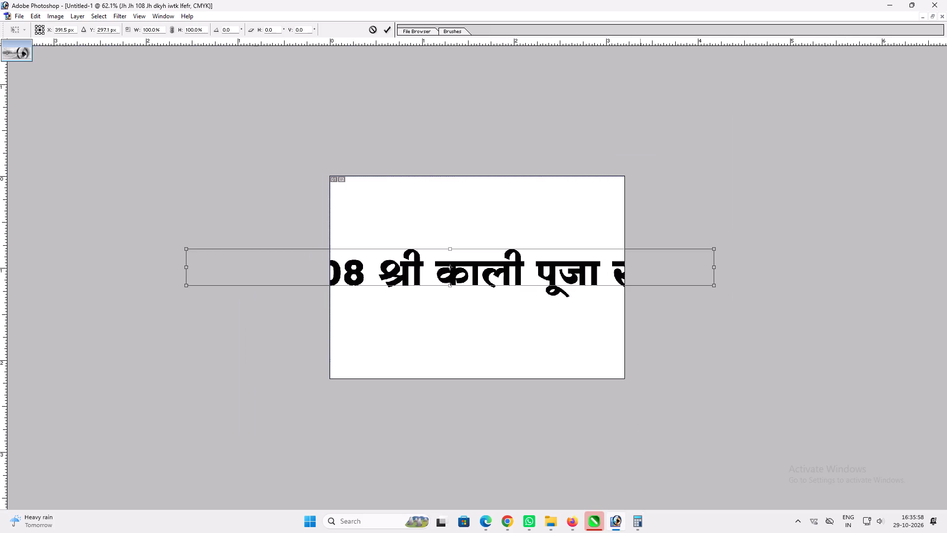
pyautogui.keyDown('alt'); pyautogui.keyDown('shift'); pyautogui.moveTo(715, 291); pyautogui.dragTo(567, 266); pyautogui.keyUp('shift'); pyautogui.keyUp('alt')
pyautogui.hotkey('shift', 'Return')
pyautogui.hotkey('ctrl', '0')
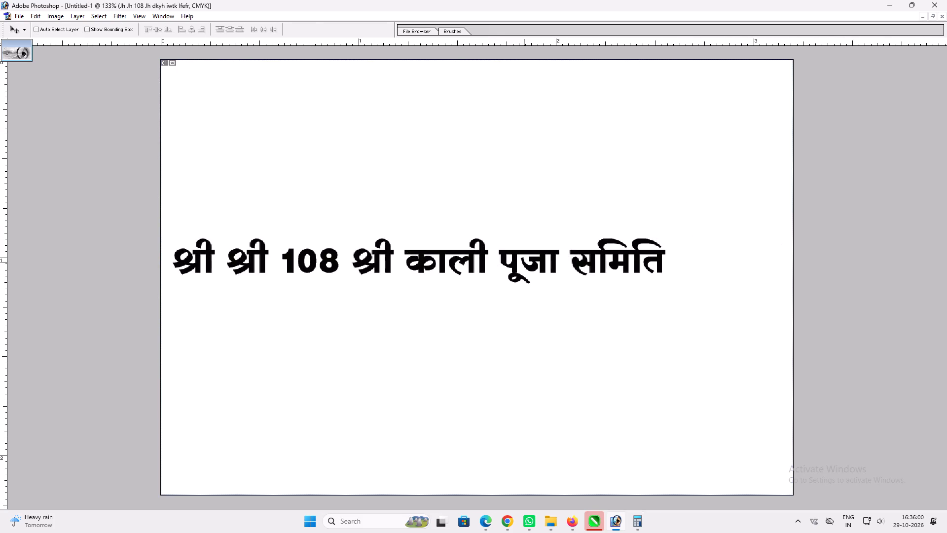
pyautogui.press('v')
pyautogui.moveTo(456, 256); pyautogui.dragTo(500, 197)
# Warp the whole heading text into a horizontal Arc with the bend reduced below 50%.
pyautogui.press('t')
pyautogui.click(494, 207)
pyautogui.click(488, 207)
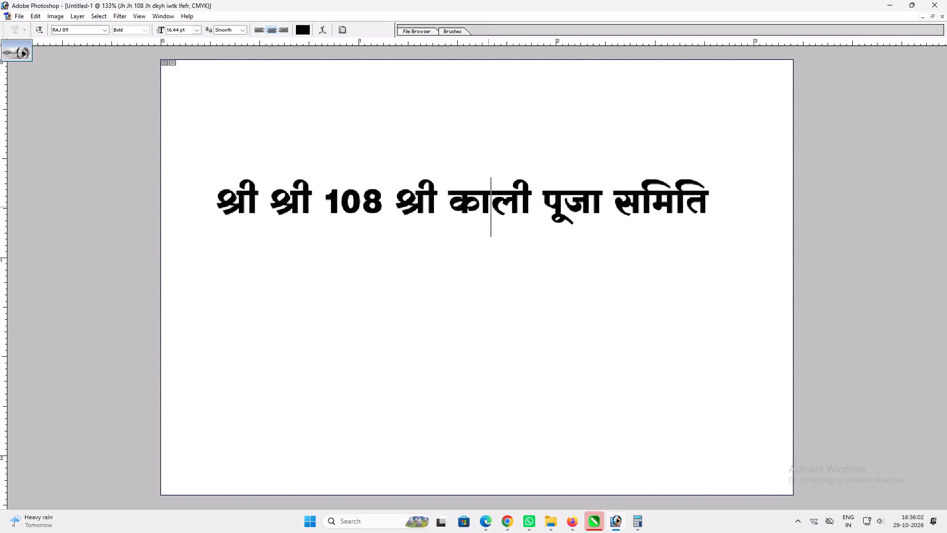
pyautogui.hotkey('ctrl', 'a')
pyautogui.click(324, 33)
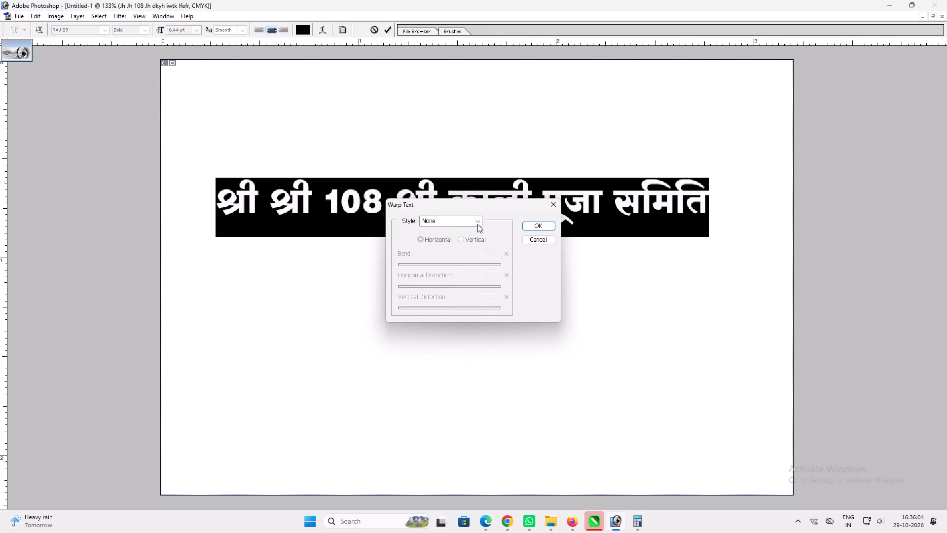
pyautogui.click(478, 224)
pyautogui.click(460, 243)
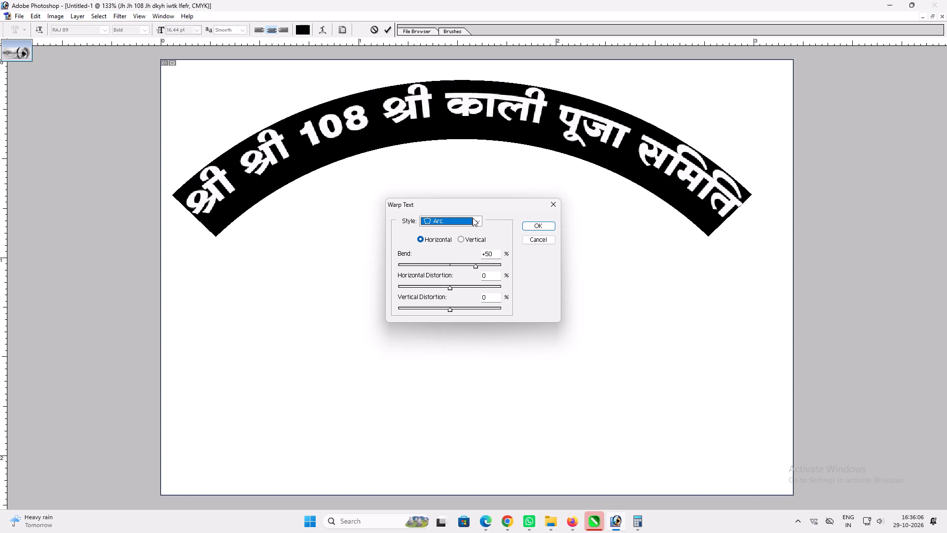
pyautogui.moveTo(476, 265); pyautogui.dragTo(467, 266)
pyautogui.press('Return')
pyautogui.press('Return')
# Enlarge the arched heading slightly with Free Transform.
pyautogui.press('v')
pyautogui.hotkey('ctrl', 't')
pyautogui.keyDown('shift'); pyautogui.moveTo(736, 215); pyautogui.dragTo(744, 218); pyautogui.keyUp('shift')
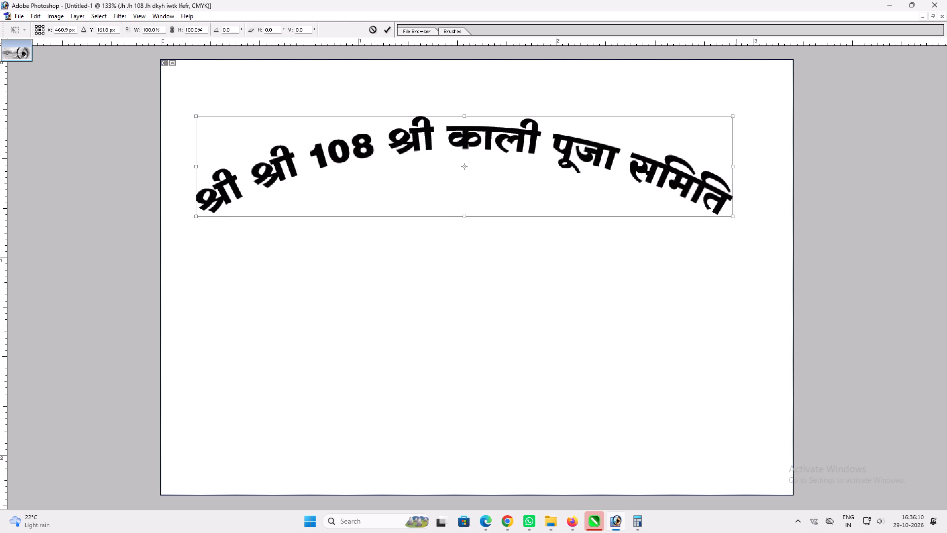
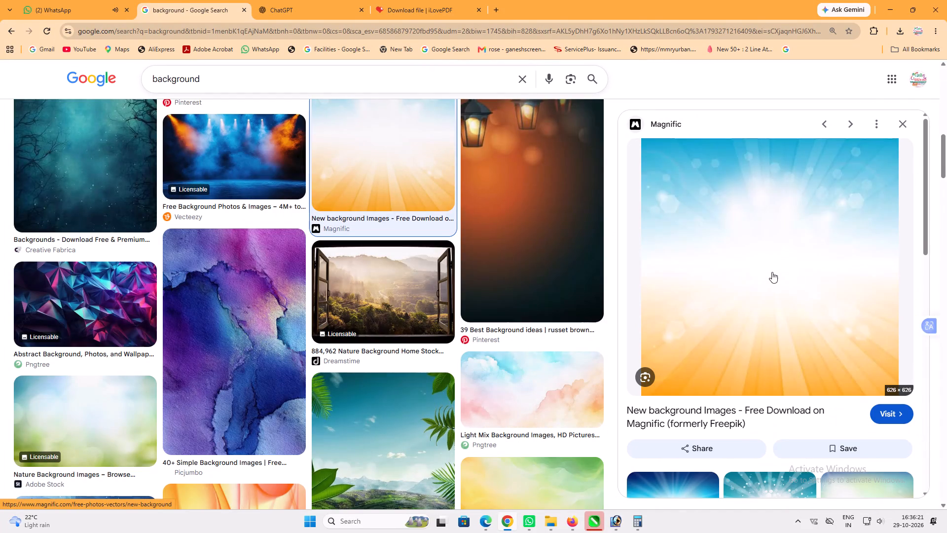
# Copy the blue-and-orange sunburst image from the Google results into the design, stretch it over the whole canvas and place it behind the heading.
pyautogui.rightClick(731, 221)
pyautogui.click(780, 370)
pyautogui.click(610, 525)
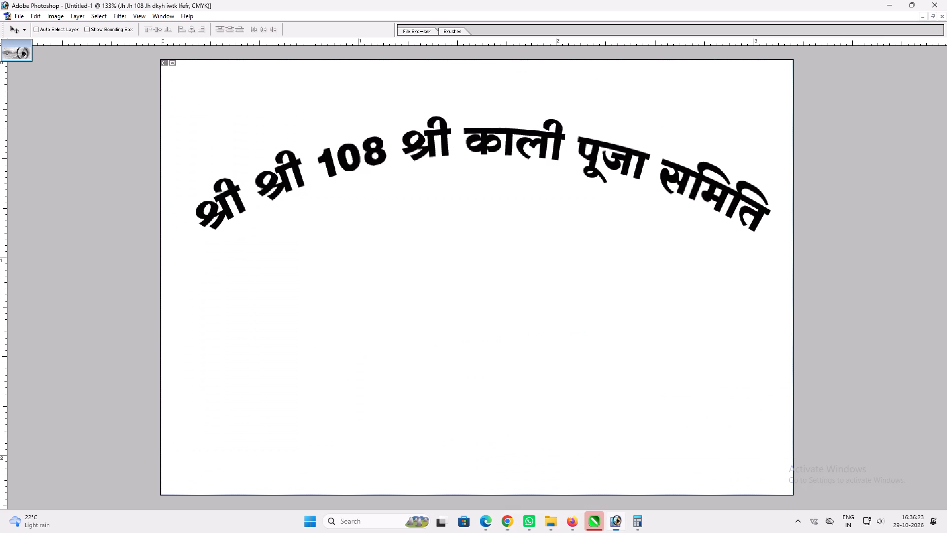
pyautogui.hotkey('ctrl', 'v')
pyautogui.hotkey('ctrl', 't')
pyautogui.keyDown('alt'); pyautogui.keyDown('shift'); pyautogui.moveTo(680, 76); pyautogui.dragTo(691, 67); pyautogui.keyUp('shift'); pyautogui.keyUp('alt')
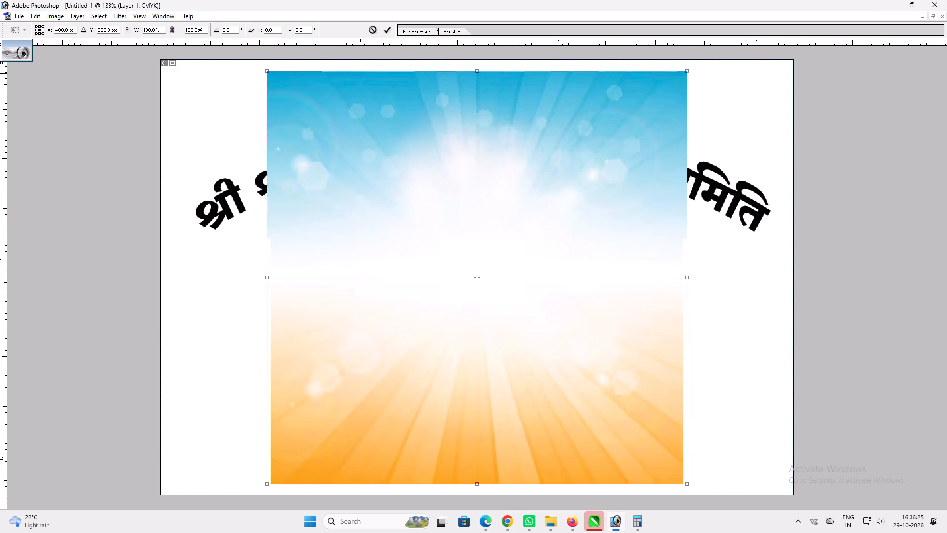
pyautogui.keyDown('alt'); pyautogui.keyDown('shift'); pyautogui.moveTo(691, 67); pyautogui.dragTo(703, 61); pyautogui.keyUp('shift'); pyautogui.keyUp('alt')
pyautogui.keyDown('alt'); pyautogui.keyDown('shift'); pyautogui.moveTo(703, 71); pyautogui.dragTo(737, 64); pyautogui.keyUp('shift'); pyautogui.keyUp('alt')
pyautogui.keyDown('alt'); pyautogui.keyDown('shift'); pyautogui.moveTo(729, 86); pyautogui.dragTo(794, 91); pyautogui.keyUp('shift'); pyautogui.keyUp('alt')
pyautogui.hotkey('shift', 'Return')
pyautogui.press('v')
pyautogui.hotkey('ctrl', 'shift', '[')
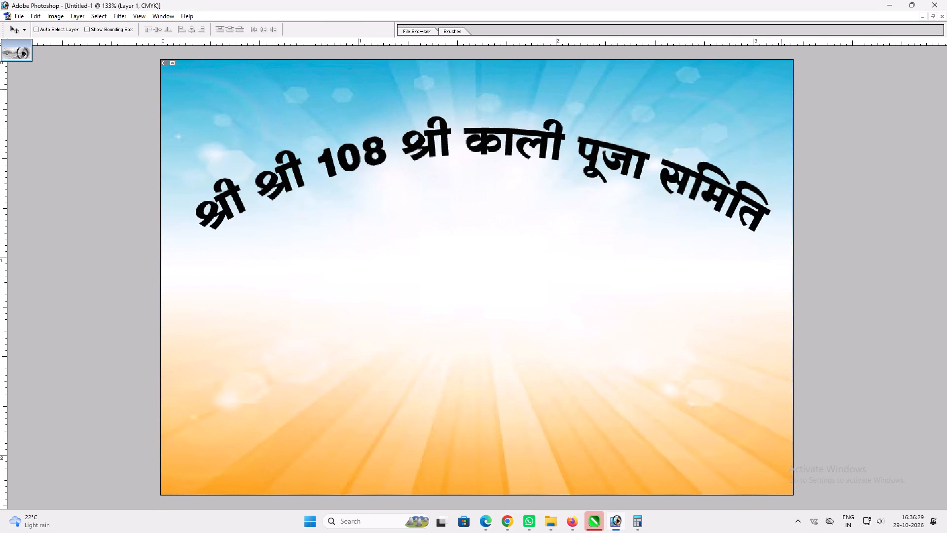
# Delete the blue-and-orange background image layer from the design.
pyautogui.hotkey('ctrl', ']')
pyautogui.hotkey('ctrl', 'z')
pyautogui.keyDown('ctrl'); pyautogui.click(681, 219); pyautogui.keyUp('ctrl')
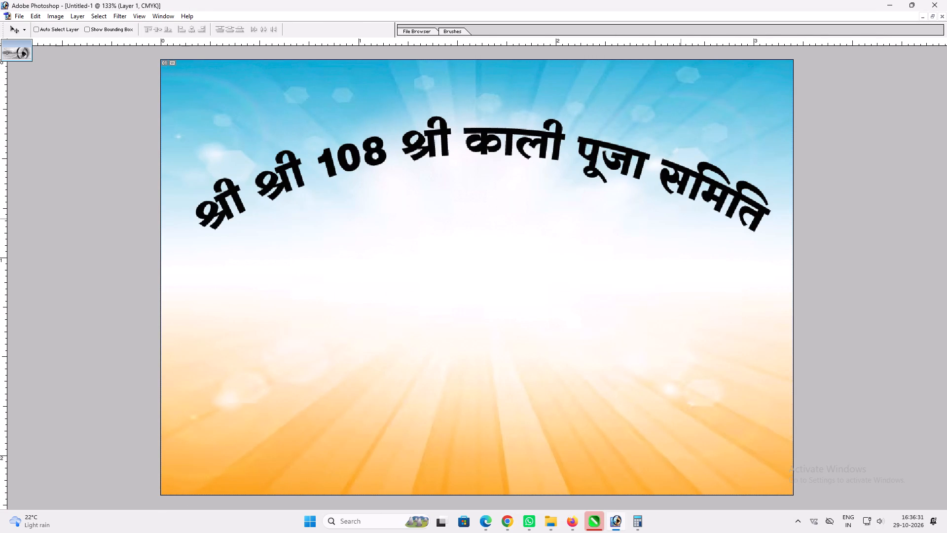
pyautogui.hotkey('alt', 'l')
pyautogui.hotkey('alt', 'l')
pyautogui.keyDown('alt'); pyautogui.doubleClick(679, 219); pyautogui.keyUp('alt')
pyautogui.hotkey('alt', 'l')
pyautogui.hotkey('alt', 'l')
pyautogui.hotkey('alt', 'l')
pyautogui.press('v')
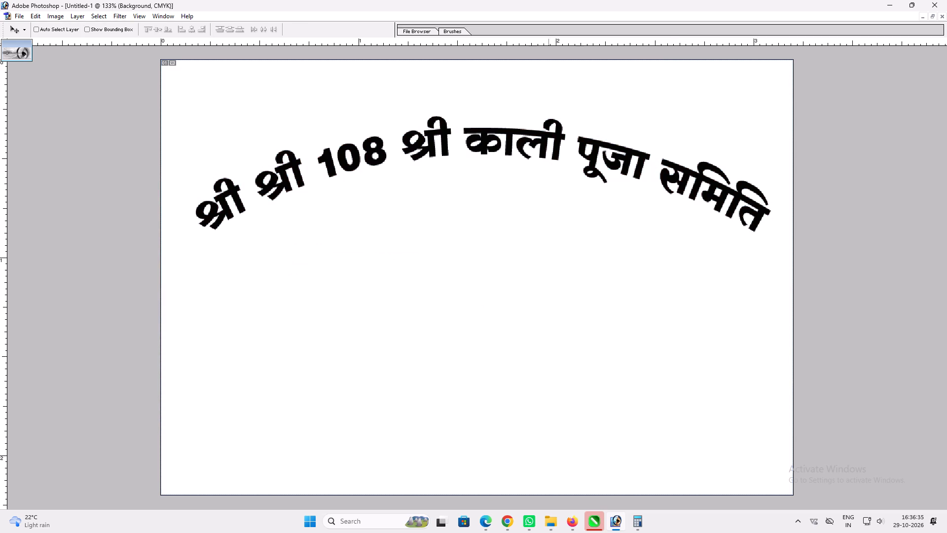
# Search Google Images for "yellow background".
pyautogui.click(509, 513)
pyautogui.click(297, 70)
pyautogui.hotkey('ctrl', 'a')
pyautogui.write('ye')
pyautogui.click(283, 93)
pyautogui.click(281, 99)
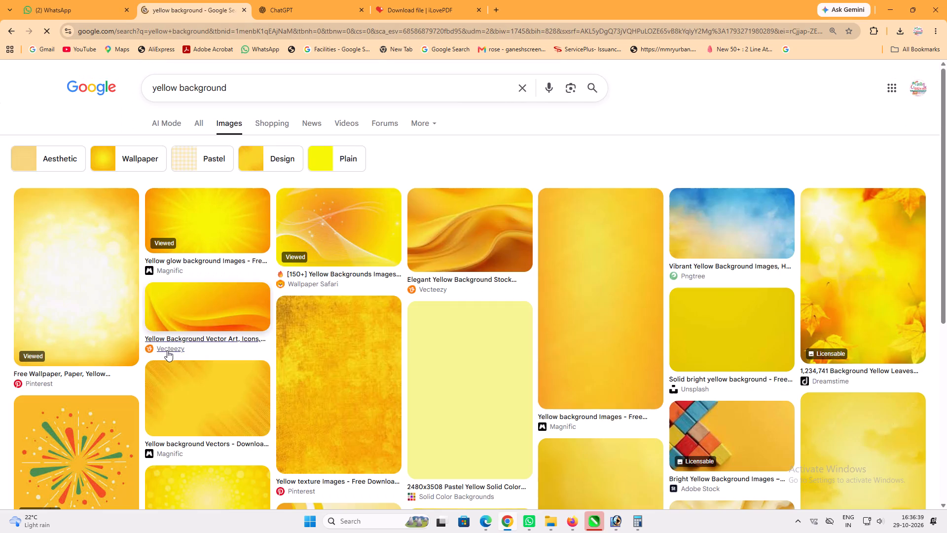
# Copy the yellow glow sunburst image from Magnific and paste it into the design behind the arched heading.
pyautogui.click(81, 285)
pyautogui.click(255, 206)
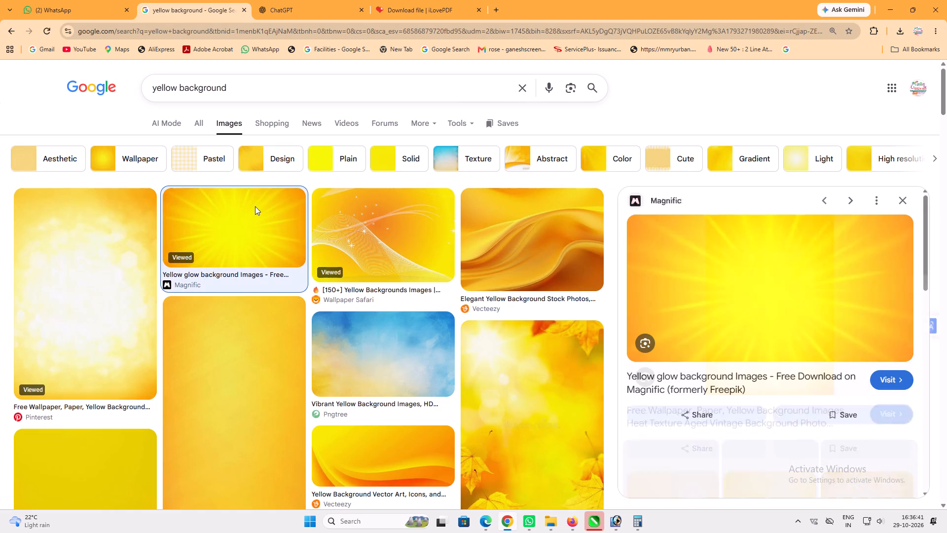
pyautogui.rightClick(727, 287)
pyautogui.click(760, 206)
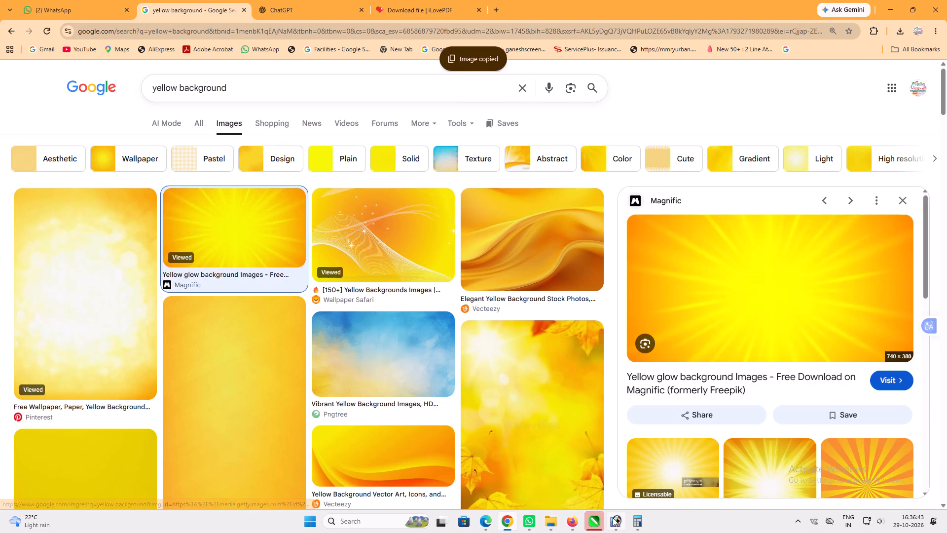
pyautogui.click(613, 517)
pyautogui.hotkey('ctrl', 'v')
# Align the yellow sunburst image with the canvas corner and stretch it with Free Transform to fill the whole canvas.
pyautogui.moveTo(522, 356); pyautogui.dragTo(451, 263)
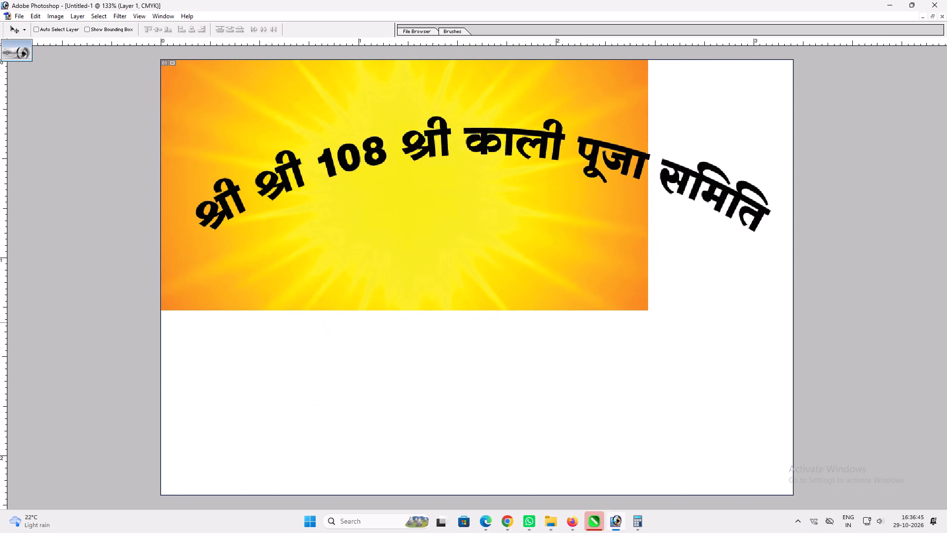
pyautogui.hotkey('ctrl', 't')
pyautogui.keyDown('shift'); pyautogui.moveTo(646, 306); pyautogui.dragTo(798, 372); pyautogui.keyUp('shift')
pyautogui.keyDown('shift'); pyautogui.moveTo(755, 386); pyautogui.dragTo(744, 492); pyautogui.keyUp('shift')
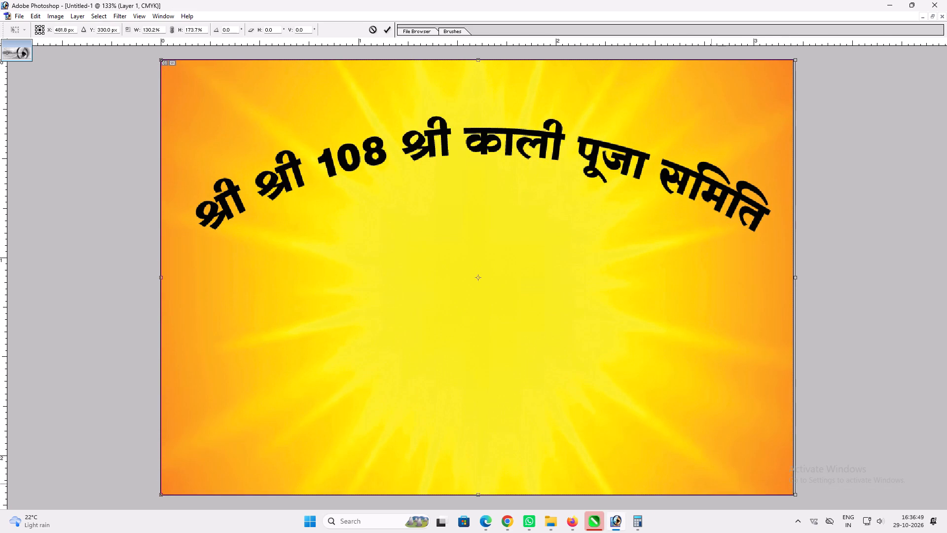
pyautogui.hotkey('shift', 'Return')
pyautogui.press('v')
# Select the arched heading's text layer and move the heading up closer to the canvas's upper edge.
pyautogui.press('t')
pyautogui.click(525, 144)
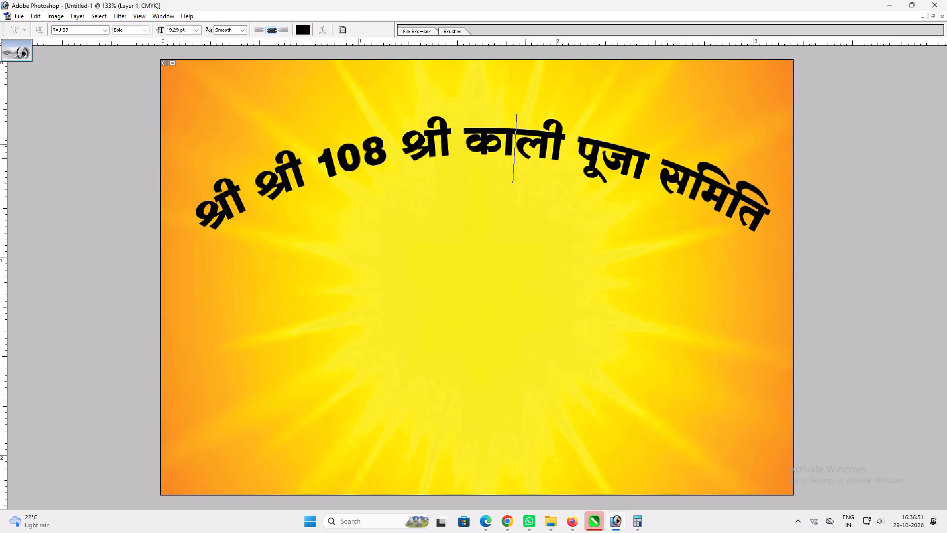
pyautogui.hotkey('ctrl', 'a')
pyautogui.press('Return')
pyautogui.press('v')
pyautogui.moveTo(483, 157); pyautogui.dragTo(484, 130)
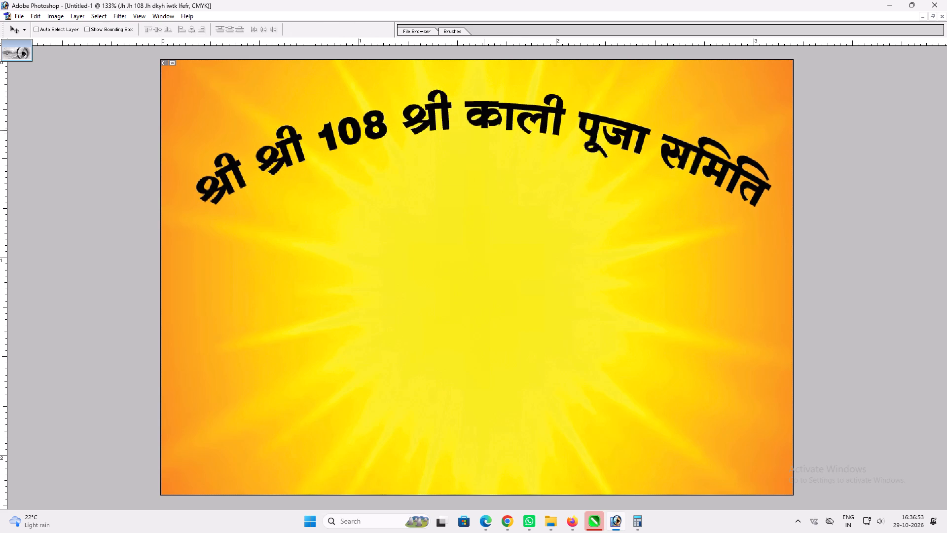
pyautogui.moveTo(484, 130); pyautogui.dragTo(480, 125)
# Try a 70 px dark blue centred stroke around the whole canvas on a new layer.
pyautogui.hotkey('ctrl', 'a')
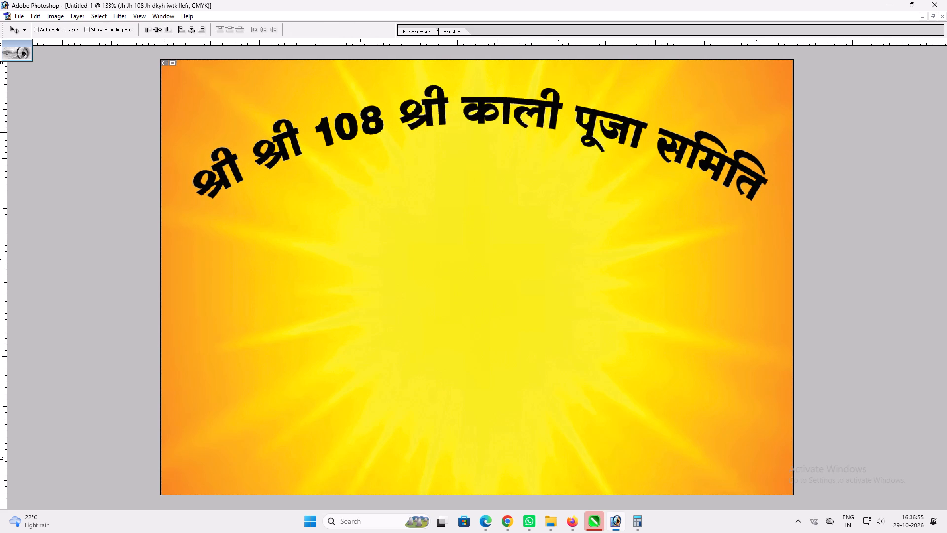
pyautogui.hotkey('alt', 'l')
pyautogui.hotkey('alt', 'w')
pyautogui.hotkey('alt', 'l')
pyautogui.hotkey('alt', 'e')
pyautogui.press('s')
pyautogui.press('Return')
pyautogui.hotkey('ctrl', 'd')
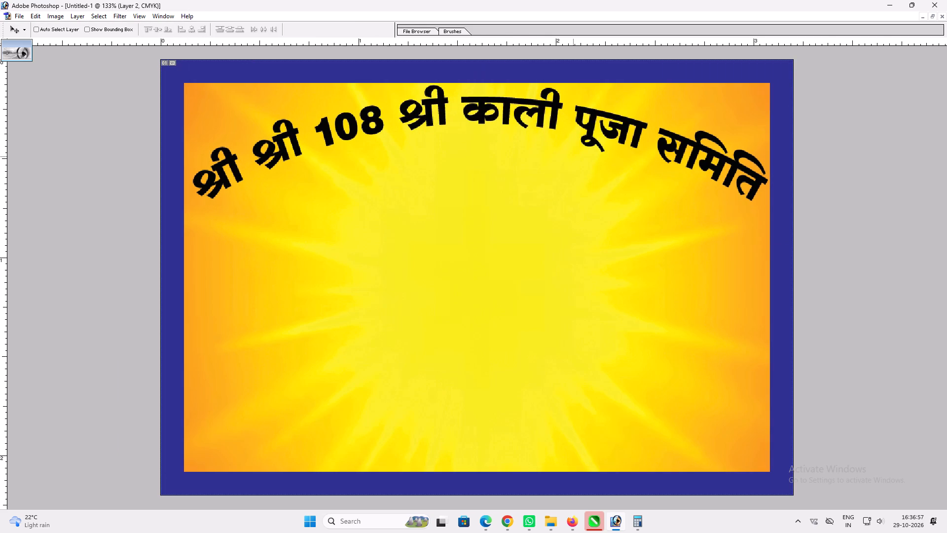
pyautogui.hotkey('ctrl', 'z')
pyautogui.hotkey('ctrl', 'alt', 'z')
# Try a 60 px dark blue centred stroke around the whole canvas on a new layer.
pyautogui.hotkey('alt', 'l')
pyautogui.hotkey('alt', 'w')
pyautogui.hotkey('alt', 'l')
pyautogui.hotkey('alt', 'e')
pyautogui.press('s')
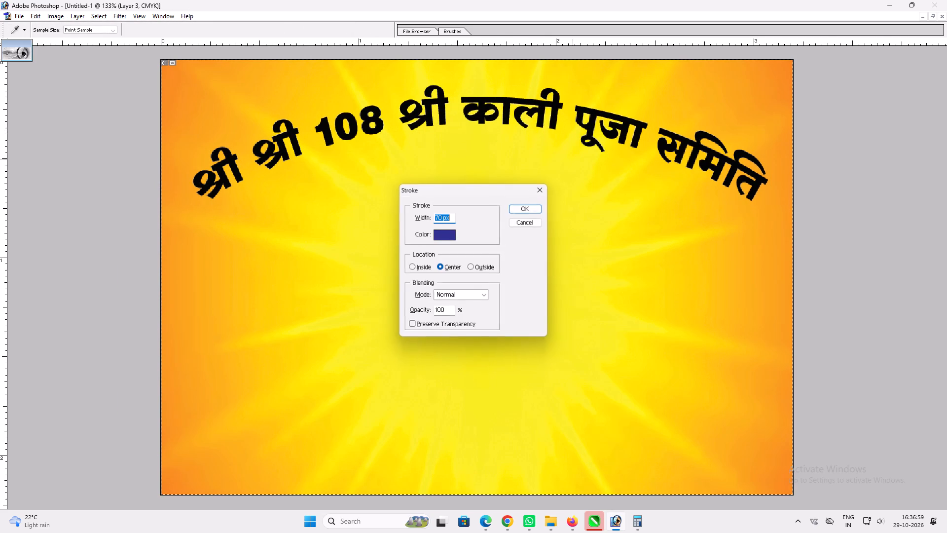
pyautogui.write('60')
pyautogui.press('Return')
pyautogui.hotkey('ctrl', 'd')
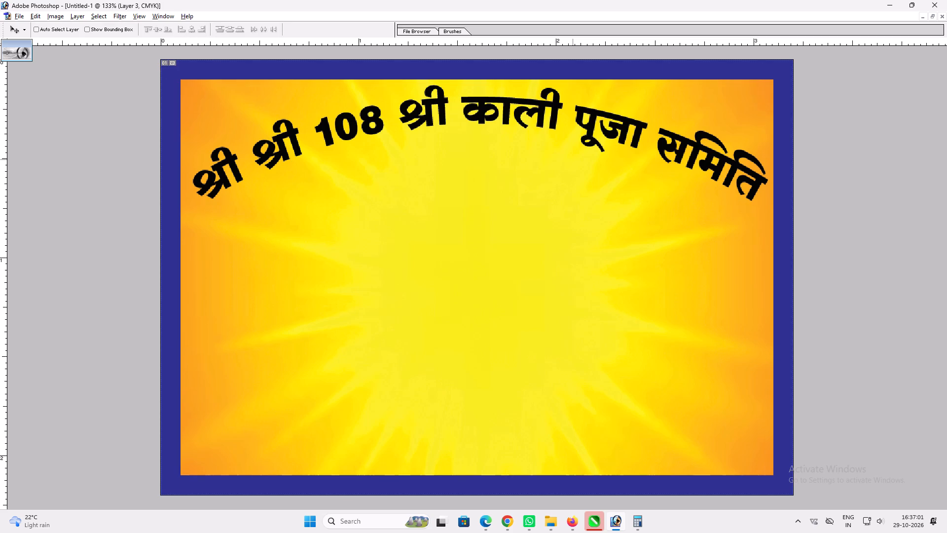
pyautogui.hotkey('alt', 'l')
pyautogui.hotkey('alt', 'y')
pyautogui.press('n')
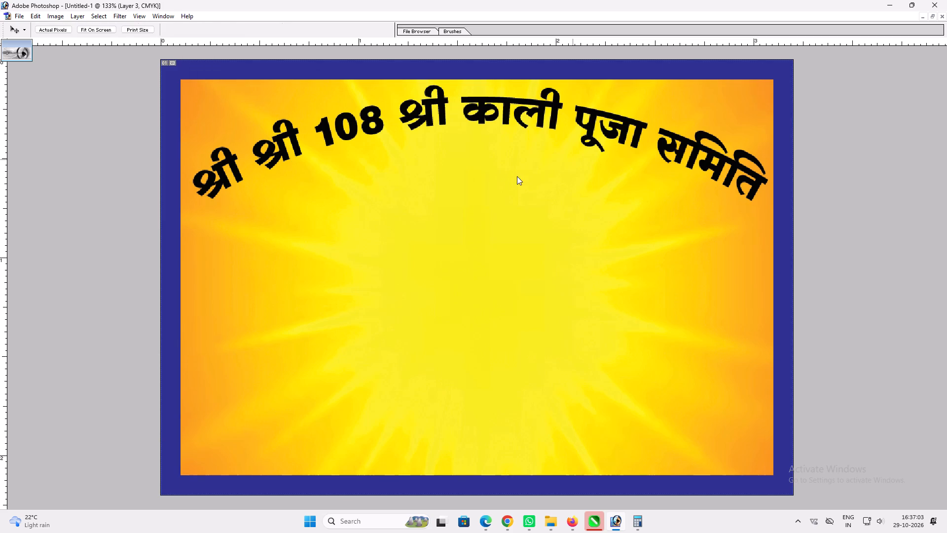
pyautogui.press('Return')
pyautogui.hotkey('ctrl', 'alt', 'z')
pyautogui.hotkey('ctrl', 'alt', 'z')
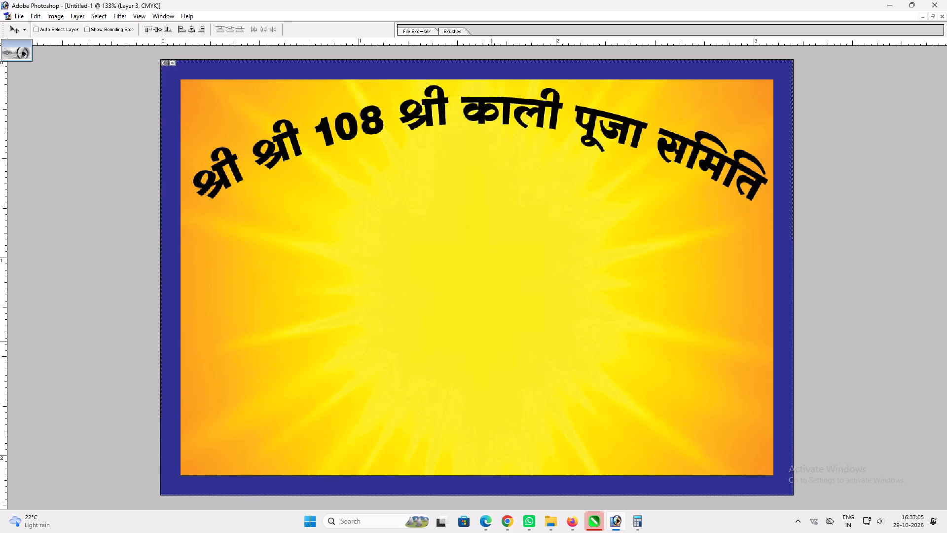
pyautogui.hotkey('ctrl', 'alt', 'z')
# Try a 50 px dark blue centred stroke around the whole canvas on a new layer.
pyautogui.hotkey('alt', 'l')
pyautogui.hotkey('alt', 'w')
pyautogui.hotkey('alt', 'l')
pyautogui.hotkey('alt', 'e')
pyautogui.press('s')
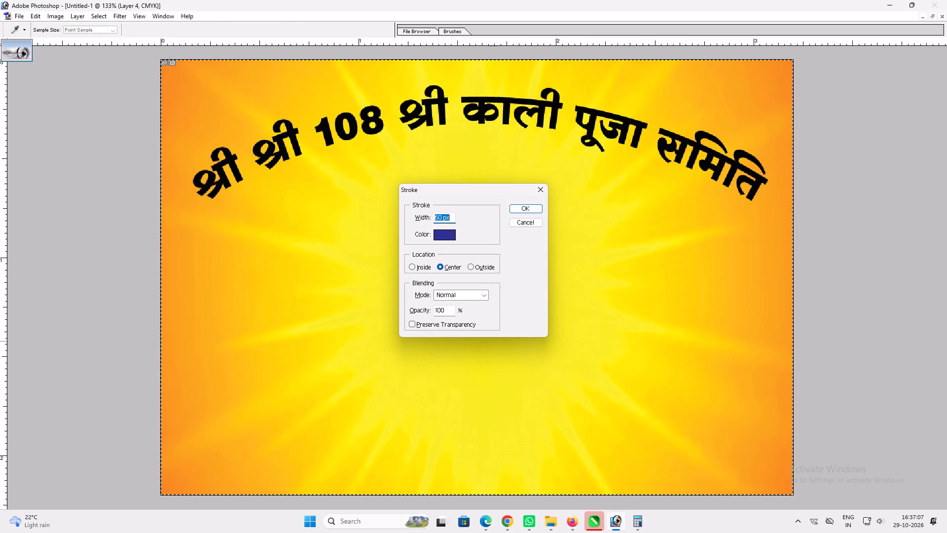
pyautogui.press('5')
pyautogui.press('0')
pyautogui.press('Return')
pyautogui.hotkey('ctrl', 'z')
# Stroke the whole canvas outline on a new layer with a 40 px dark blue centred border.
pyautogui.hotkey('alt', 'l')
pyautogui.hotkey('alt', 'w')
pyautogui.hotkey('alt', 'l')
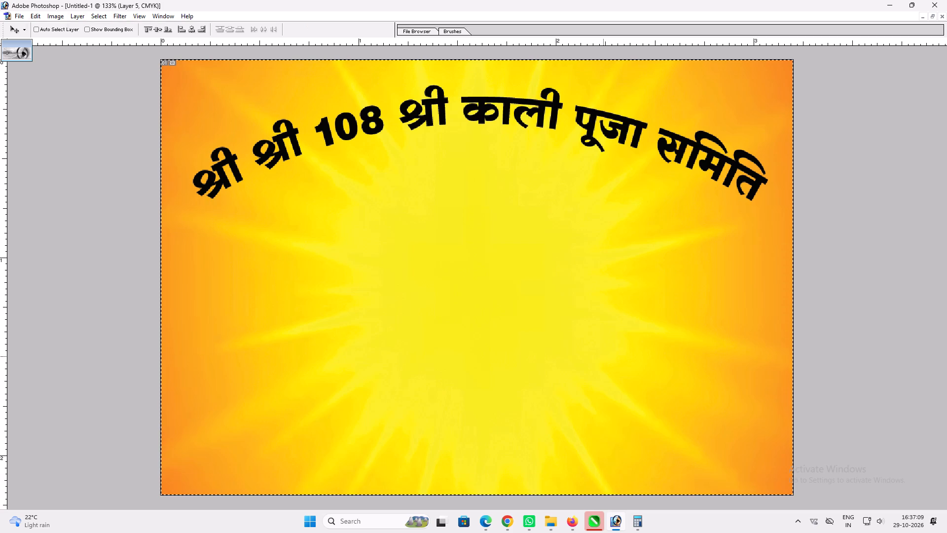
pyautogui.hotkey('alt', 'e')
pyautogui.hotkey('alt', 'l')
pyautogui.hotkey('alt', 'q')
pyautogui.hotkey('alt', 'w')
pyautogui.hotkey('alt', 'l')
pyautogui.hotkey('alt', 'e')
pyautogui.press('s')
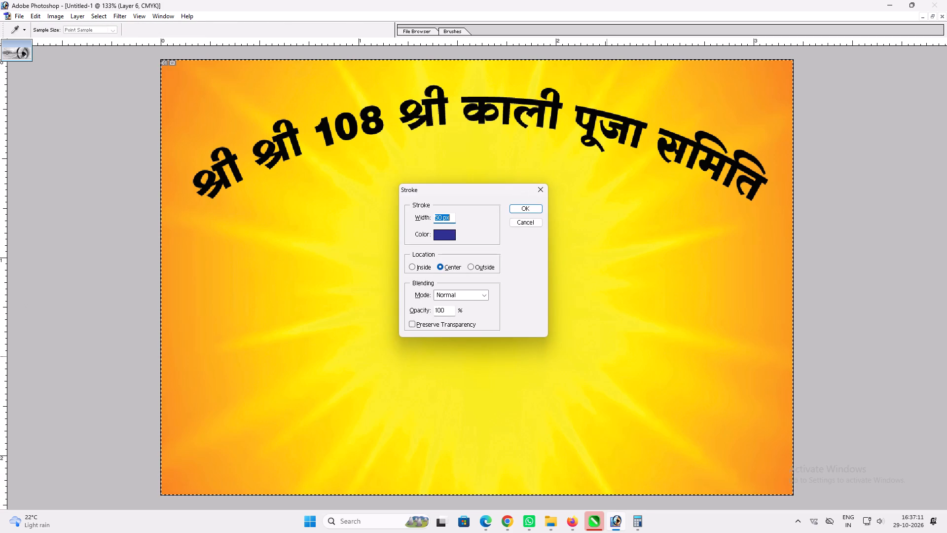
pyautogui.write('40')
pyautogui.press('Return')
pyautogui.hotkey('ctrl', 'd')
# Recolour the border to cyan through its layer style, entering colour values 100, 0 and 0.
pyautogui.hotkey('alt', 'l')
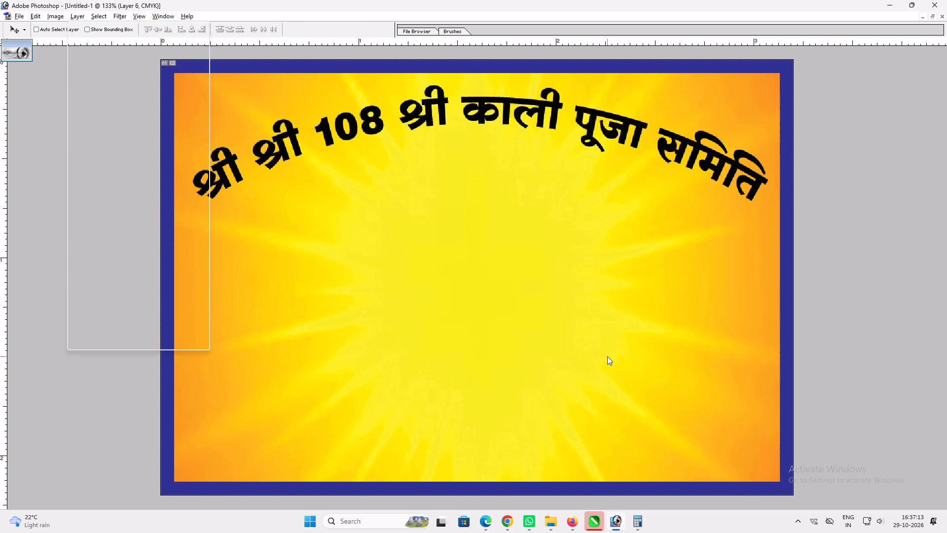
pyautogui.hotkey('alt', 'y')
pyautogui.press('n')
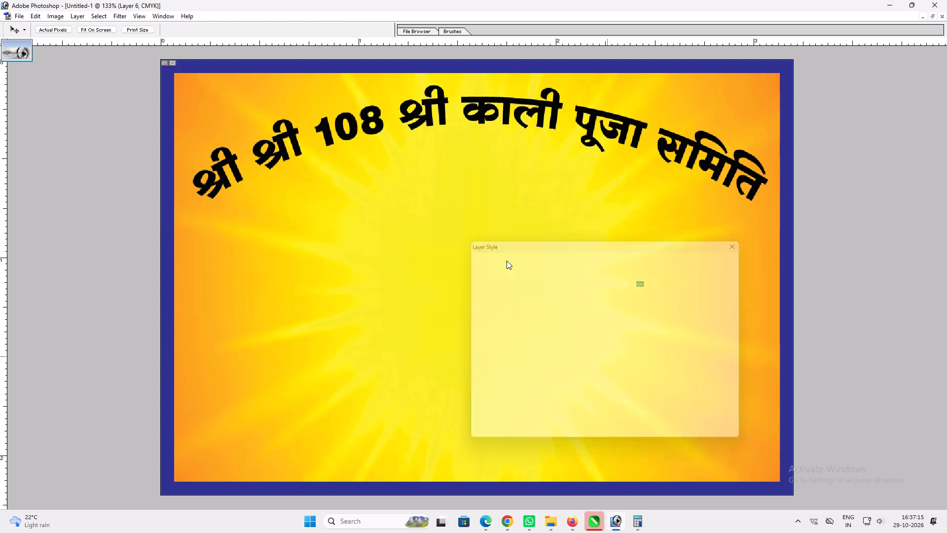
pyautogui.click(499, 358)
pyautogui.click(646, 269)
pyautogui.write('100')
pyautogui.press('Tab')
pyautogui.press('0')
pyautogui.press('Tab')
pyautogui.press('0')
pyautogui.press('Return')
pyautogui.press('Return')
pyautogui.press('v')
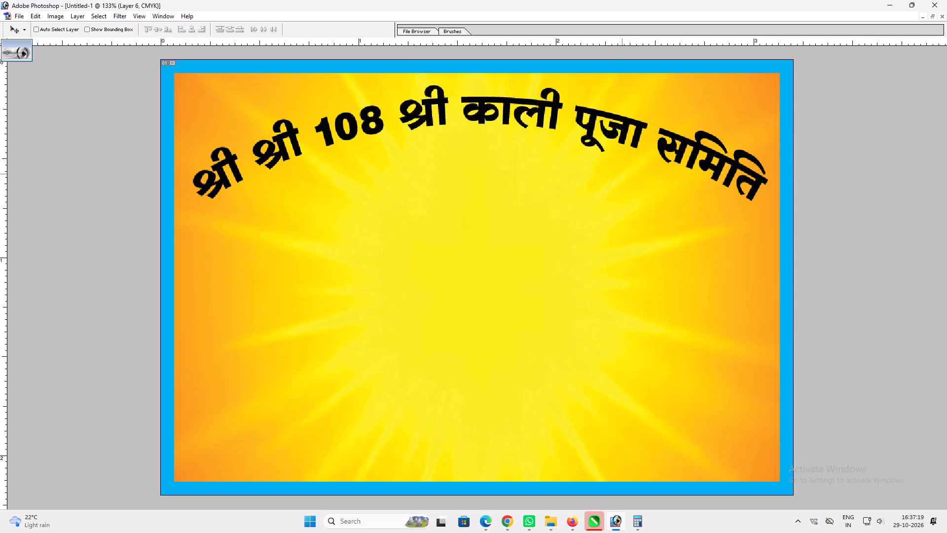
# Copy the स्थानः- काली मंदिर, रमौली ( मधुबनी ) line layer from the invitation card into the new design.
pyautogui.write('ff')
pyautogui.press('f')
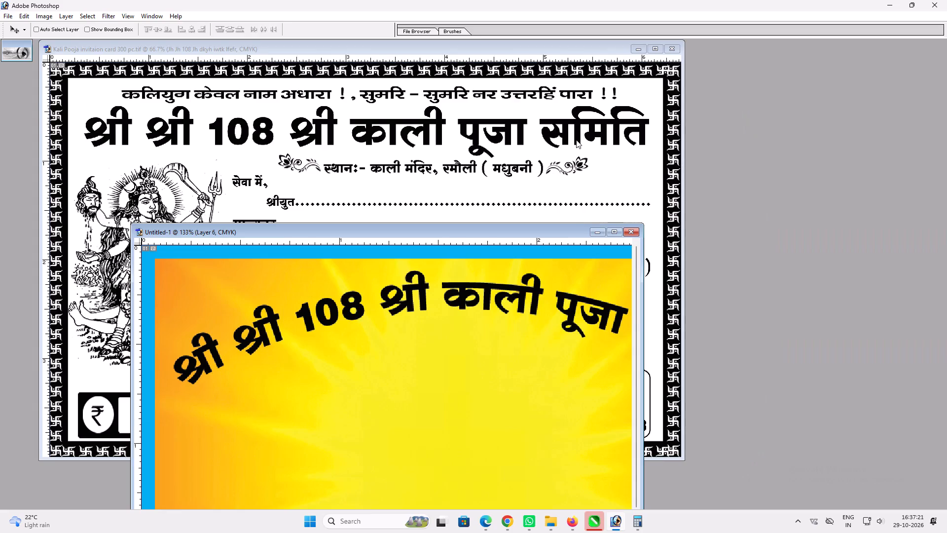
pyautogui.click(539, 174)
pyautogui.keyDown('ctrl'); pyautogui.click(531, 164); pyautogui.keyUp('ctrl')
pyautogui.moveTo(531, 164); pyautogui.dragTo(539, 186)
pyautogui.hotkey('ctrl', 'z')
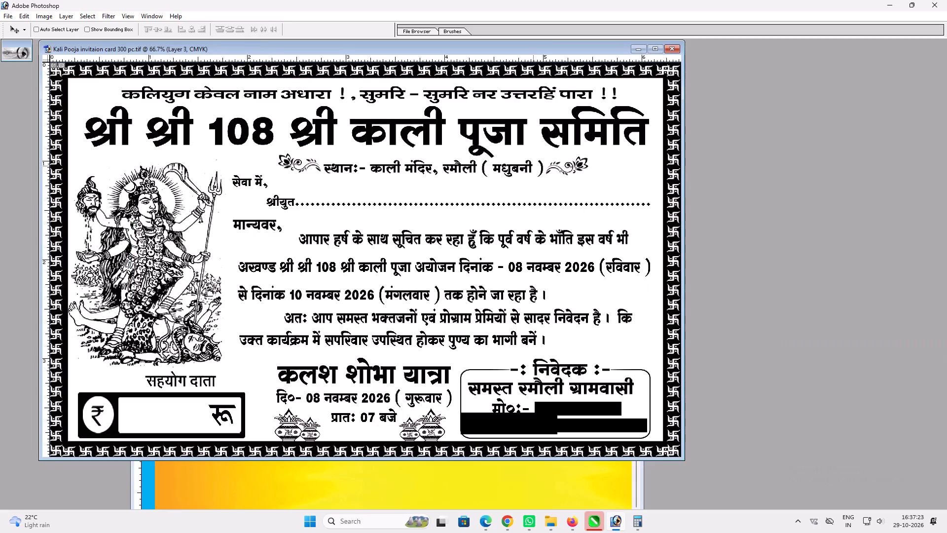
pyautogui.keyDown('ctrl'); pyautogui.doubleClick(530, 164); pyautogui.keyUp('ctrl')
pyautogui.hotkey('ctrl', 'z')
pyautogui.moveTo(531, 166); pyautogui.dragTo(493, 449)
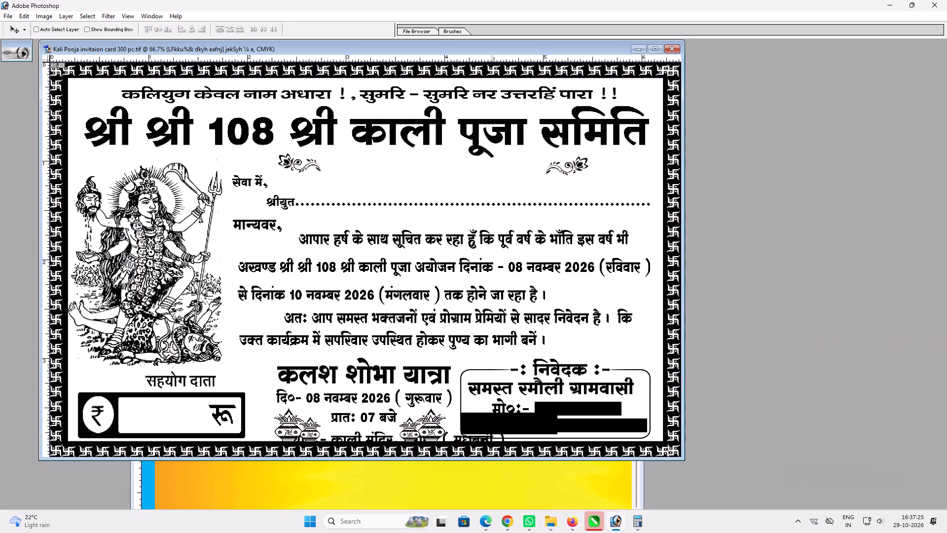
pyautogui.moveTo(493, 449); pyautogui.dragTo(507, 481)
pyautogui.moveTo(518, 469); pyautogui.dragTo(573, 358)
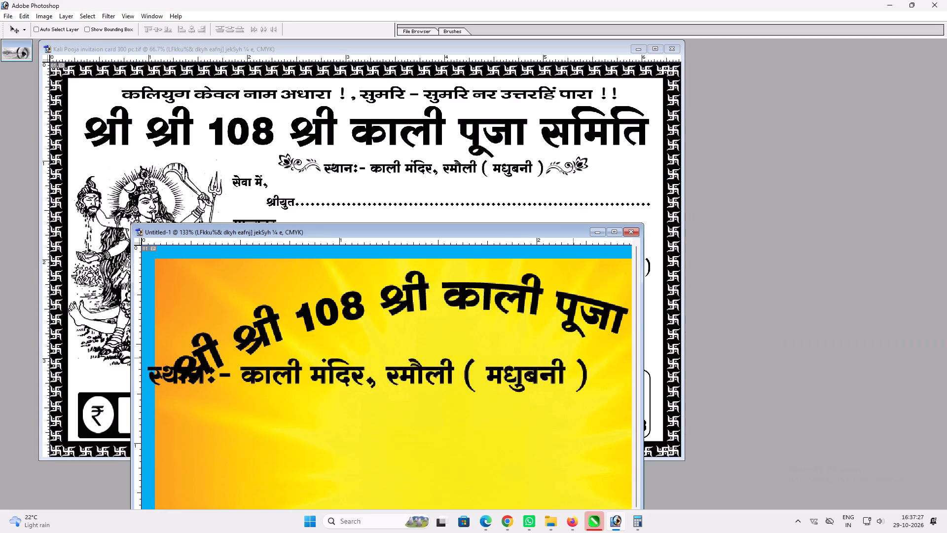
pyautogui.moveTo(573, 358); pyautogui.dragTo(576, 358)
# Resize the copied venue line with Free Transform to fit between the ends of the arched heading, and place it roughly centred beneath the arch.
pyautogui.click(614, 230)
pyautogui.hotkey('ctrl', 't')
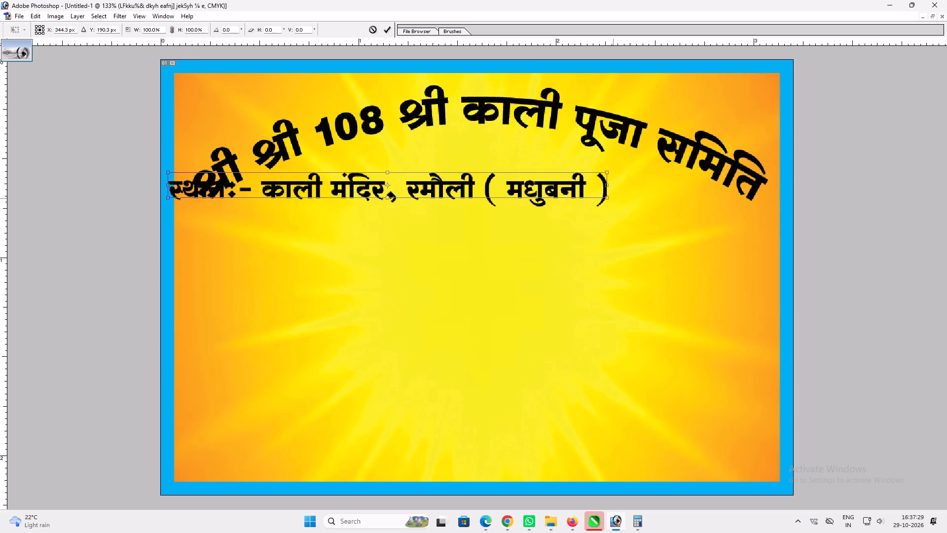
pyautogui.keyDown('alt'); pyautogui.keyDown('shift'); pyautogui.click(605, 197); pyautogui.keyUp('shift'); pyautogui.keyUp('alt')
pyautogui.keyDown('alt'); pyautogui.keyDown('shift'); pyautogui.moveTo(602, 196); pyautogui.dragTo(550, 180); pyautogui.keyUp('shift'); pyautogui.keyUp('alt')
pyautogui.hotkey('shift', 'Return')
pyautogui.write('vv')
pyautogui.moveTo(537, 187); pyautogui.dragTo(608, 184)
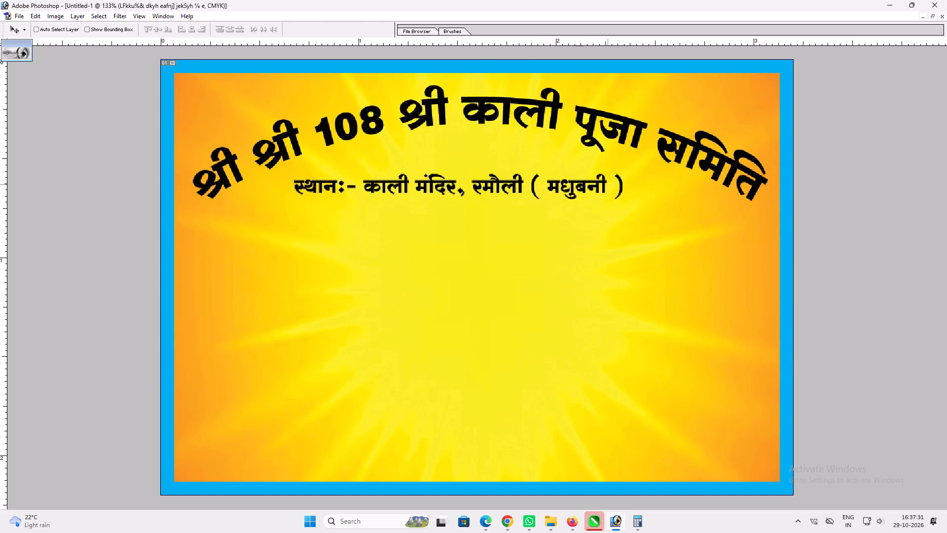
pyautogui.moveTo(608, 184); pyautogui.dragTo(611, 184)
pyautogui.hotkey('ctrl', 't')
pyautogui.keyDown('alt'); pyautogui.keyDown('shift'); pyautogui.moveTo(627, 192); pyautogui.dragTo(653, 200); pyautogui.keyUp('shift'); pyautogui.keyUp('alt')
pyautogui.press('Return')
pyautogui.press('v')
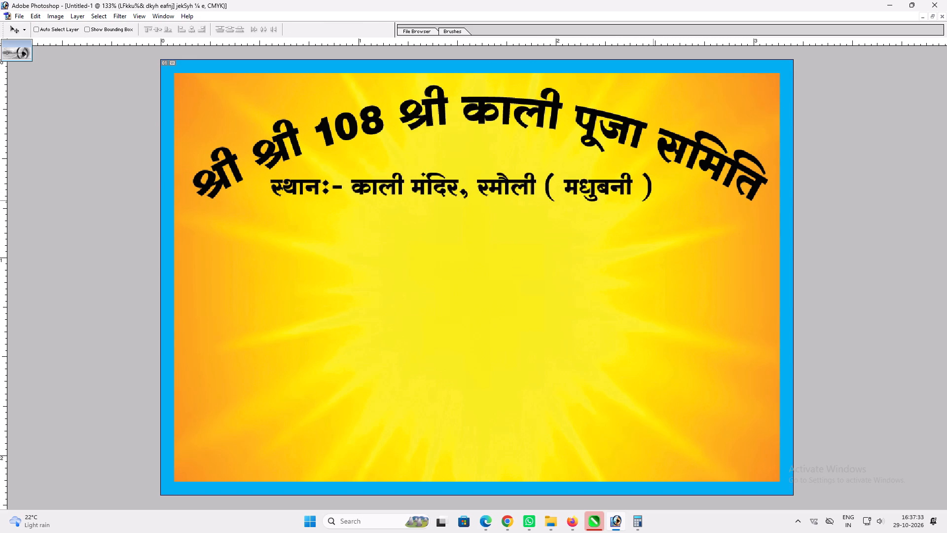
# Duplicate the venue line into the middle of the card and replace the copy's text with नाम followed by a row of dots spanning the card.
pyautogui.keyDown('alt'); pyautogui.keyDown('shift'); pyautogui.moveTo(594, 190); pyautogui.dragTo(602, 306); pyautogui.keyUp('shift'); pyautogui.keyUp('alt')
pyautogui.press('t')
pyautogui.click(584, 311)
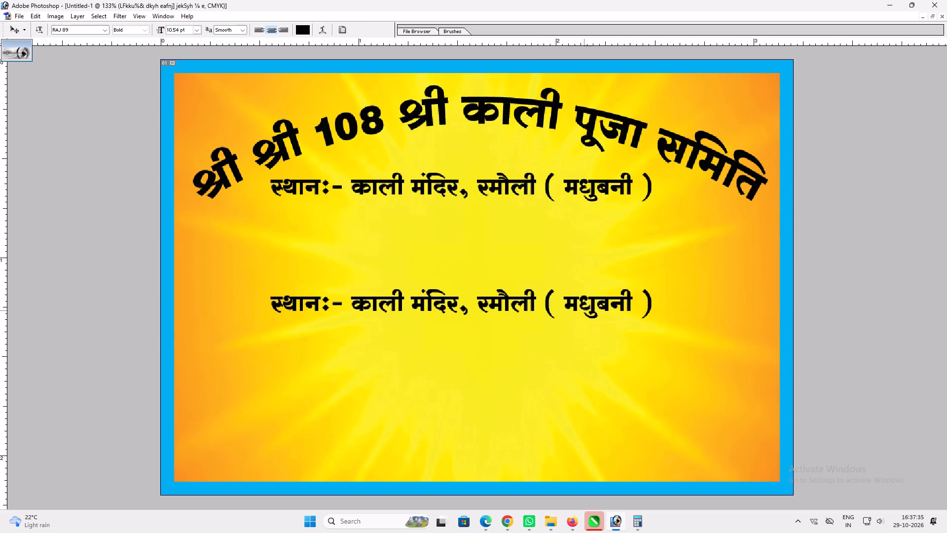
pyautogui.click(584, 310)
pyautogui.hotkey('ctrl', 'a')
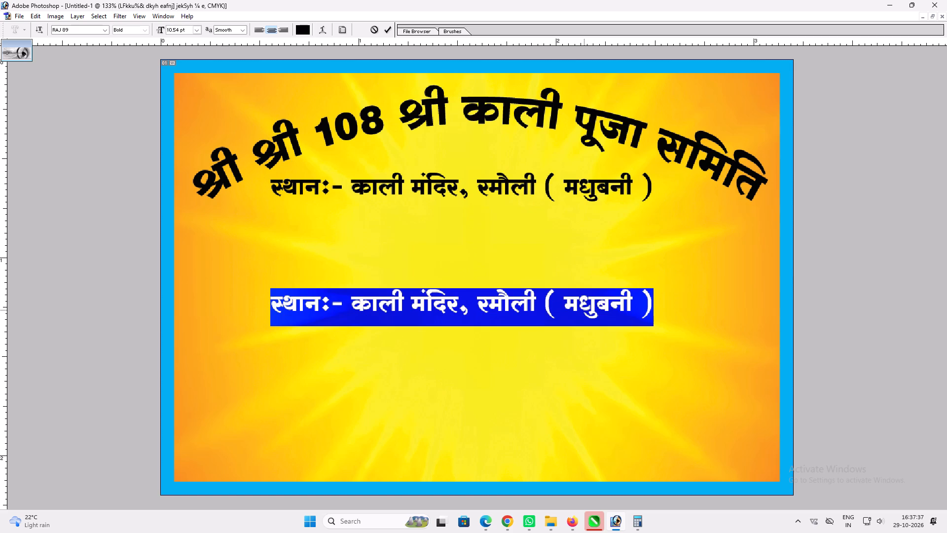
pyautogui.write('uke')
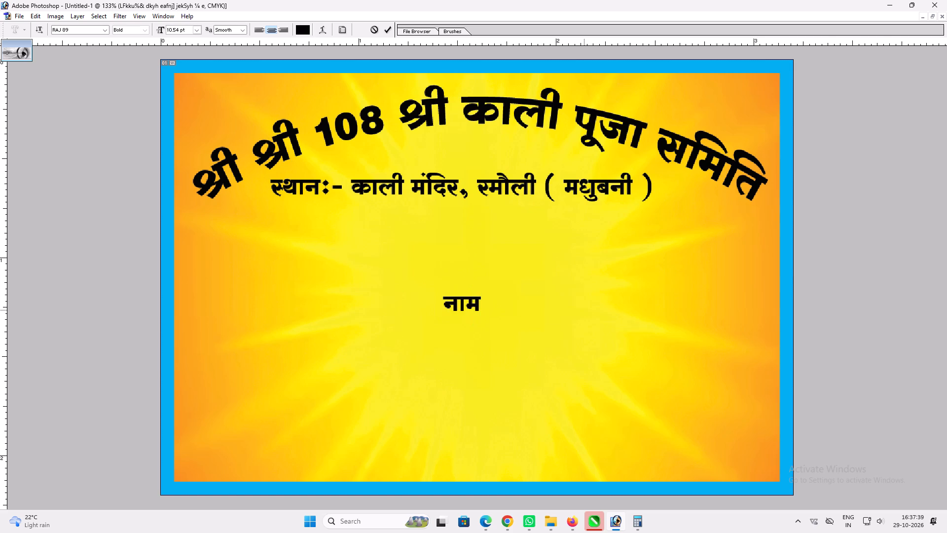
pyautogui.press('-')
pyautogui.press('-')
pyautogui.press('-')
pyautogui.press('-')
pyautogui.press('-')
pyautogui.press('-')
pyautogui.press('-')
pyautogui.press('-')
pyautogui.press('-')
pyautogui.press('-')
pyautogui.press('-')
pyautogui.press('-')
pyautogui.press('-')
pyautogui.press('-')
pyautogui.press('-')
pyautogui.press('-')
pyautogui.press('-')
pyautogui.press('-')
pyautogui.press('-')
pyautogui.press('-')
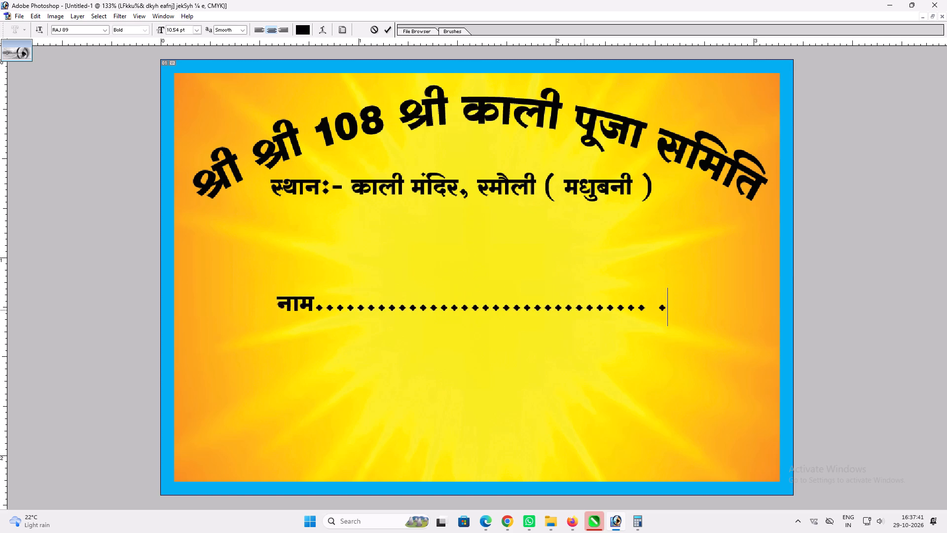
pyautogui.moveTo(606, 338); pyautogui.dragTo(615, 338)
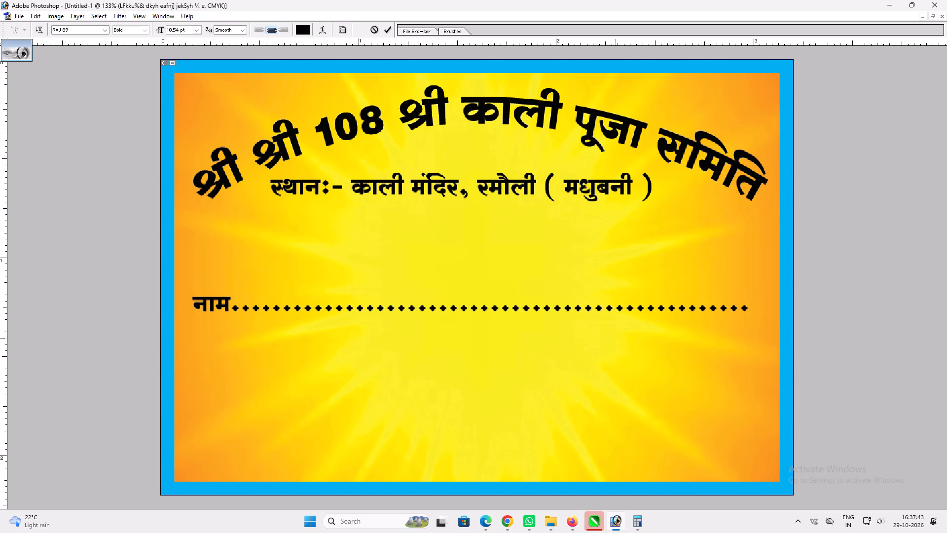
# Left-align the dotted नाम line and reposition it so it starts near the card's inner left edge, below the venue line.
pyautogui.press('Return')
pyautogui.click(260, 29)
pyautogui.moveTo(692, 366); pyautogui.dragTo(519, 372)
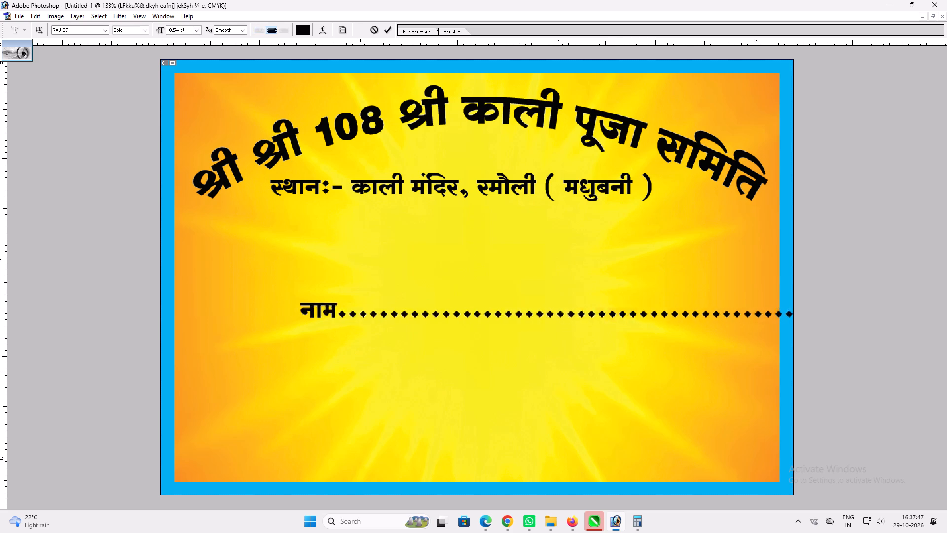
pyautogui.moveTo(519, 372); pyautogui.dragTo(414, 342)
pyautogui.hotkey('ctrl', 'a')
pyautogui.hotkey('alt', 'Down')
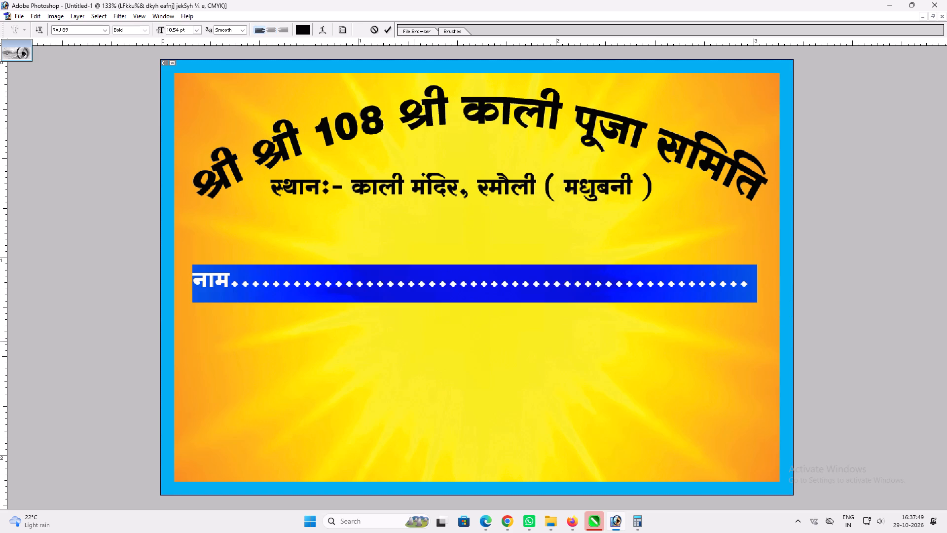
pyautogui.hotkey('alt', 'Down')
pyautogui.hotkey('ctrl', 'z')
# Add a second line reading विवरण below the नाम line, followed by dots to about the same length.
pyautogui.click(436, 286)
pyautogui.press('End')
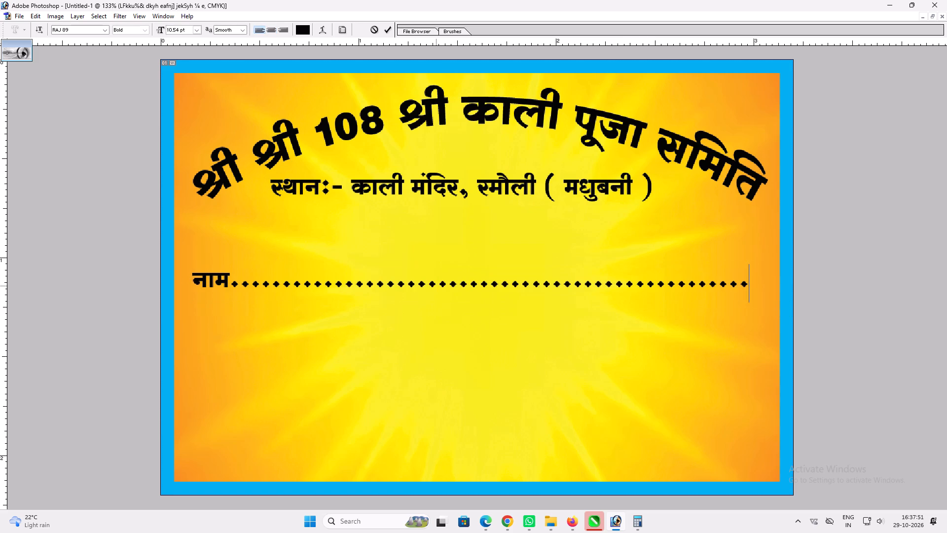
pyautogui.press('Return')
pyautogui.write('fooj.k')
pyautogui.press('-')
pyautogui.press('-')
pyautogui.press('-')
pyautogui.press('-')
pyautogui.press('-')
pyautogui.press('-')
pyautogui.press('-')
pyautogui.press('-')
pyautogui.press('-')
pyautogui.press('-')
pyautogui.press('-')
pyautogui.press('-')
pyautogui.press('-')
pyautogui.press('-')
pyautogui.press('-')
pyautogui.press('-')
pyautogui.press('-')
pyautogui.press('-')
pyautogui.press('-')
pyautogui.press('-')
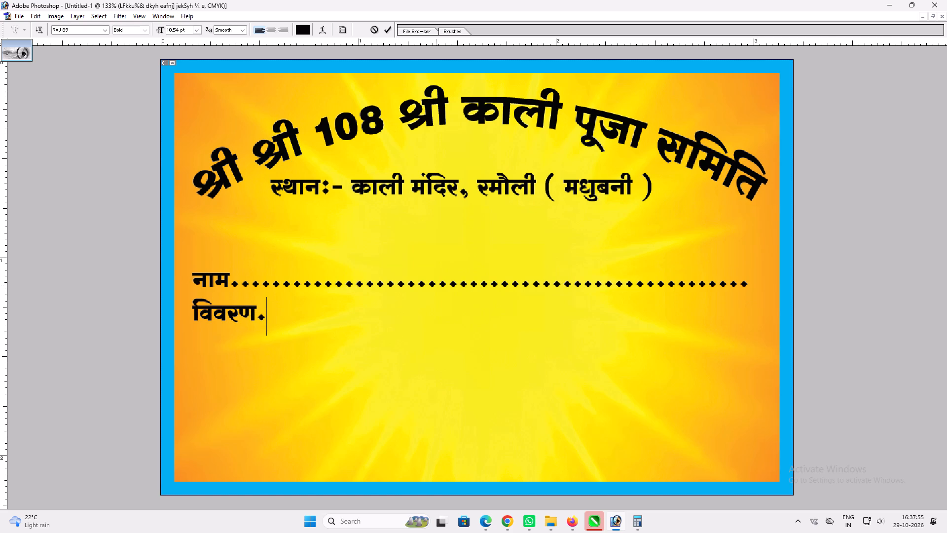
pyautogui.write('-------')
# Increase the line spacing between the नाम and विवरण lines.
pyautogui.hotkey('ctrl', 'a')
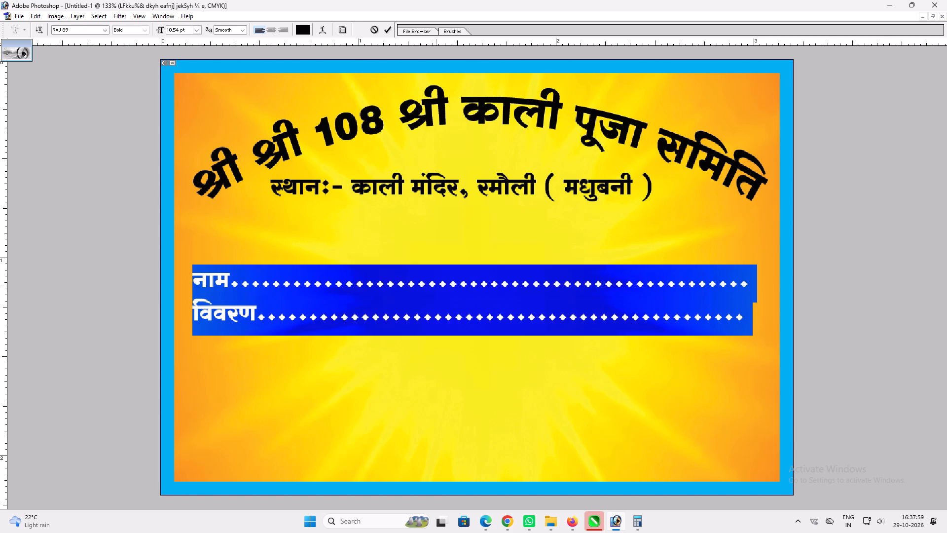
pyautogui.hotkey('alt', 'Down')
pyautogui.hotkey('alt', 'Down')
pyautogui.hotkey('alt', 'Down')
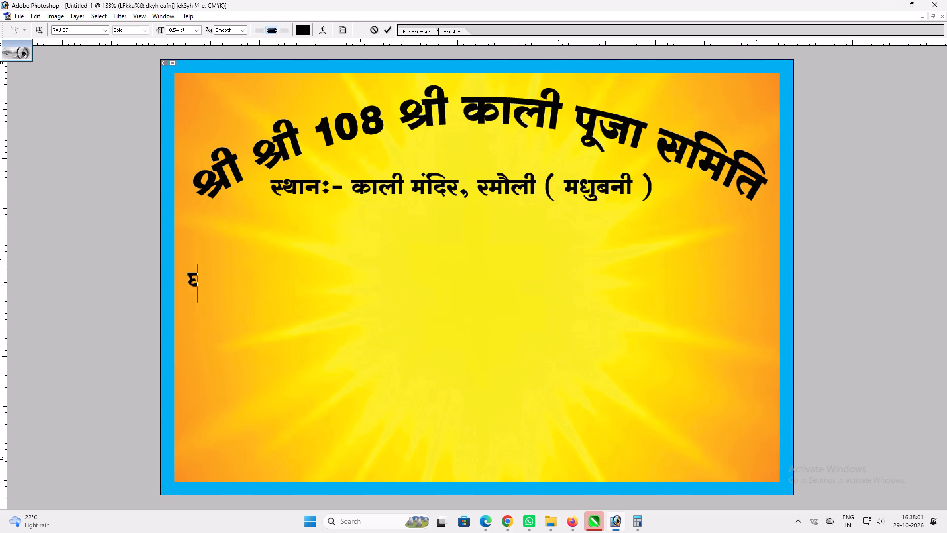
pyautogui.hotkey('ctrl', 'z')
pyautogui.hotkey('ctrl', 'Return')
# Widen the नाम and विवरण text slightly with Free Transform and move it down to the lower part of the card.
pyautogui.hotkey('ctrl', 't')
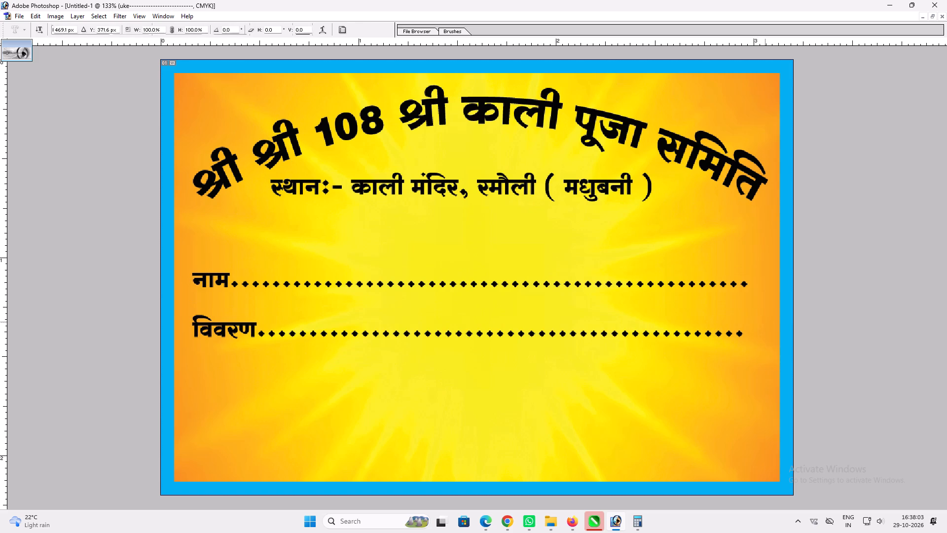
pyautogui.keyDown('shift'); pyautogui.moveTo(748, 336); pyautogui.dragTo(757, 335); pyautogui.keyUp('shift')
pyautogui.keyDown('shift'); pyautogui.moveTo(739, 334); pyautogui.dragTo(733, 337); pyautogui.keyUp('shift')
pyautogui.hotkey('shift', 'Return')
pyautogui.press('v')
pyautogui.keyDown('shift'); pyautogui.moveTo(716, 341); pyautogui.dragTo(718, 406); pyautogui.keyUp('shift')
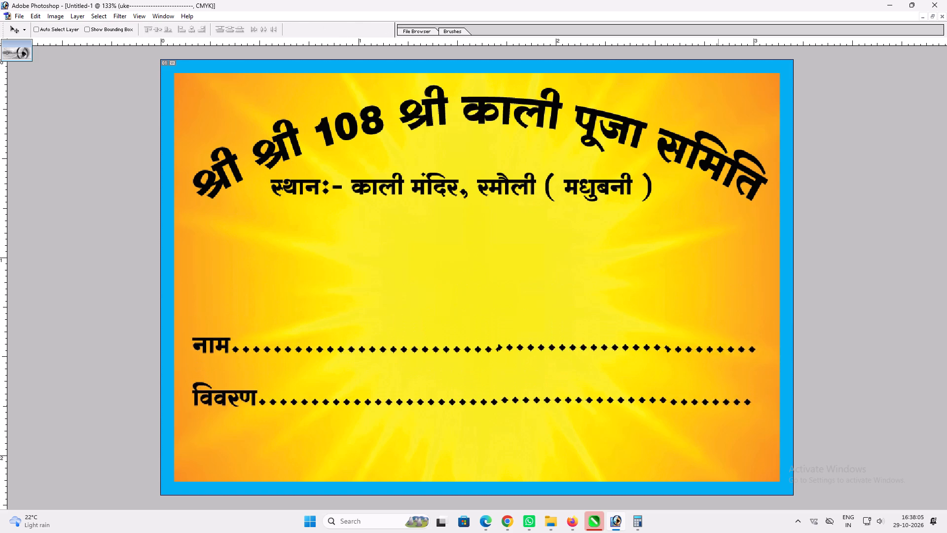
pyautogui.keyDown('shift'); pyautogui.moveTo(718, 406); pyautogui.dragTo(718, 428); pyautogui.keyUp('shift')
# Shift the venue line slightly to the right so it sits centred beneath the arched heading.
pyautogui.press('v')
pyautogui.keyDown('ctrl'); pyautogui.click(629, 181); pyautogui.keyUp('ctrl')
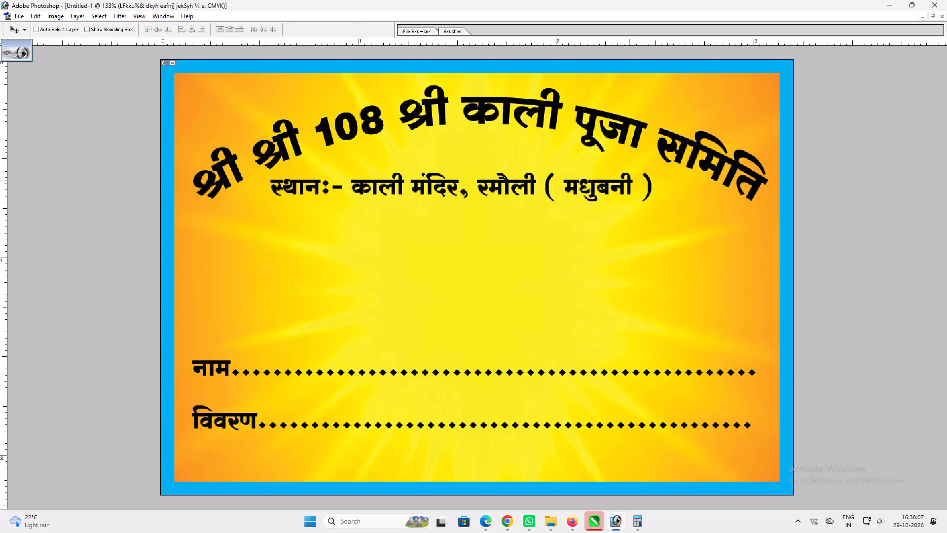
pyautogui.moveTo(629, 181); pyautogui.dragTo(638, 182)
# Replace the border layer's cyan Color Overlay with a linear Gradient Overlay using the rainbow preset.
pyautogui.press('v')
pyautogui.keyDown('ctrl'); pyautogui.click(630, 66); pyautogui.keyUp('ctrl')
pyautogui.hotkey('alt', 'l')
pyautogui.hotkey('alt', 'y')
pyautogui.press('n')
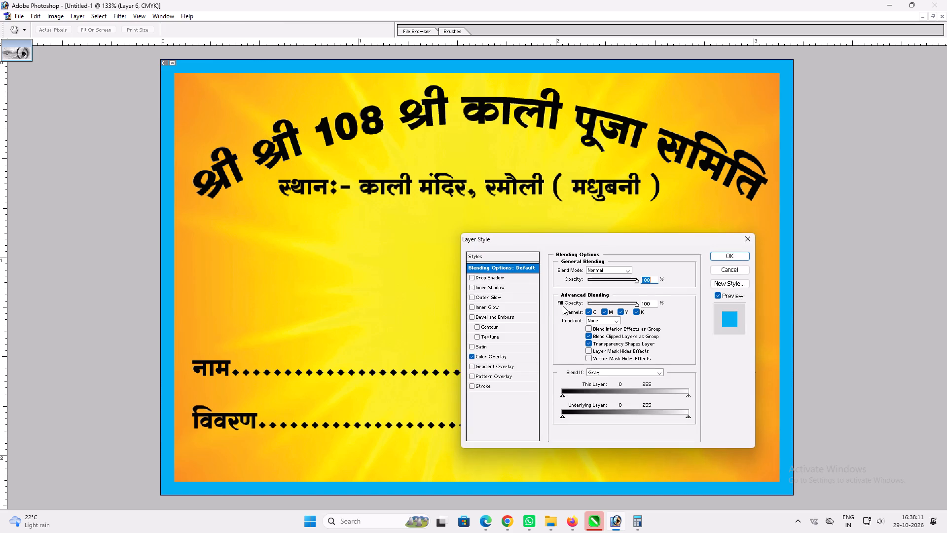
pyautogui.click(515, 365)
pyautogui.click(473, 354)
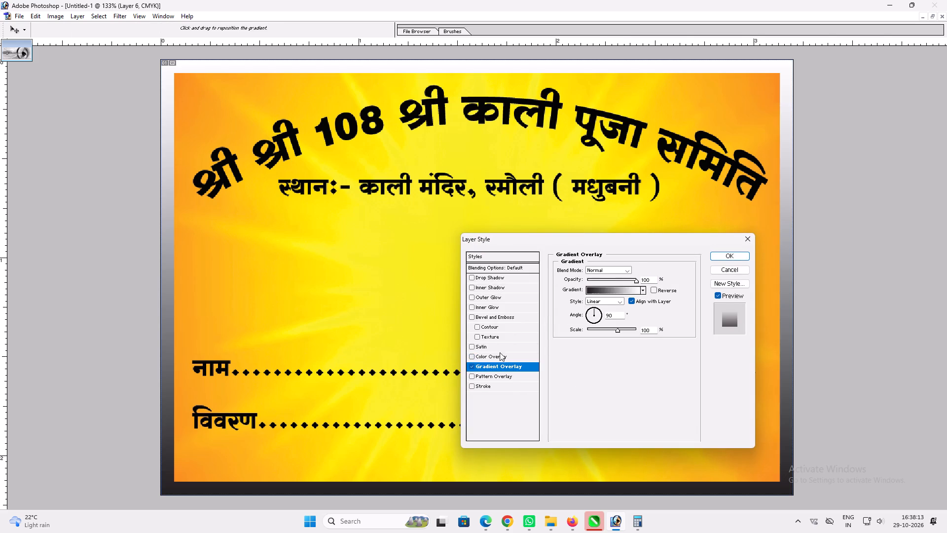
pyautogui.click(511, 368)
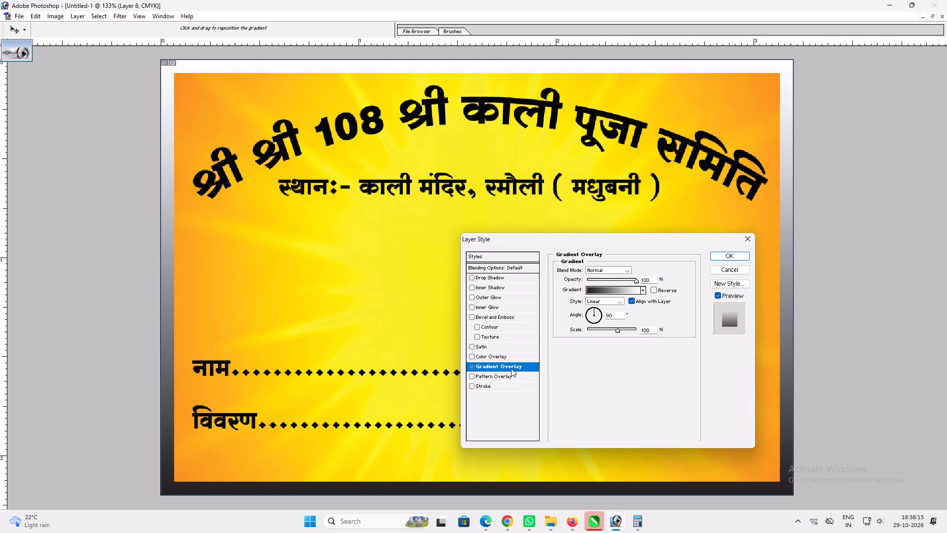
pyautogui.click(510, 367)
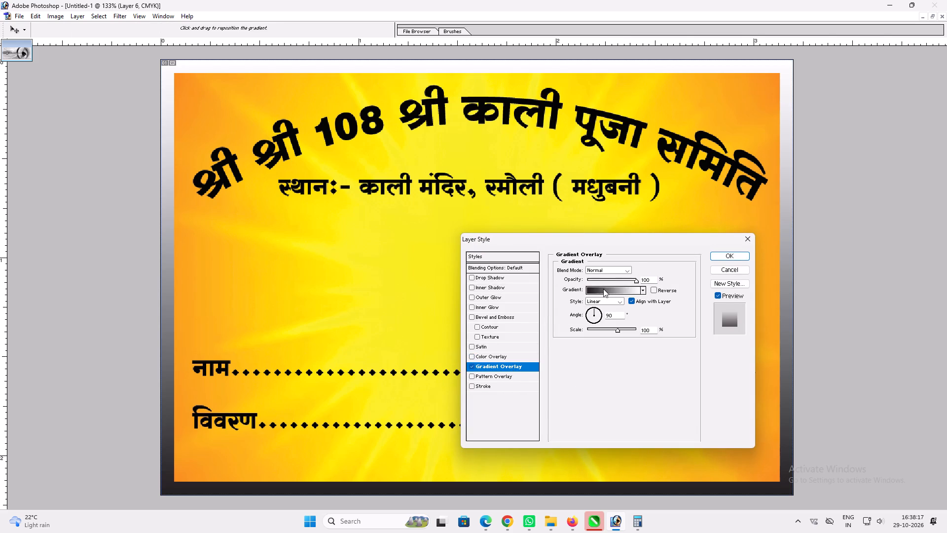
pyautogui.click(603, 290)
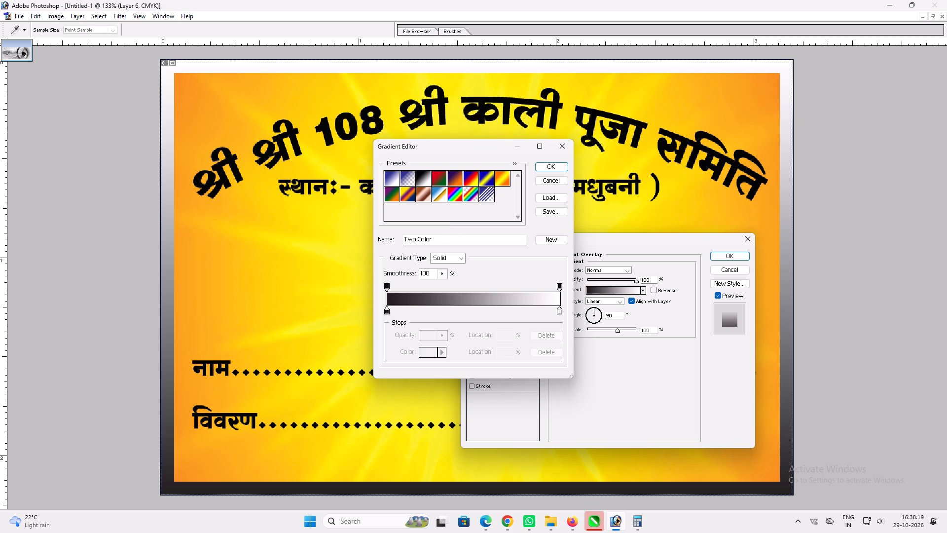
pyautogui.click(458, 200)
pyautogui.press('Return')
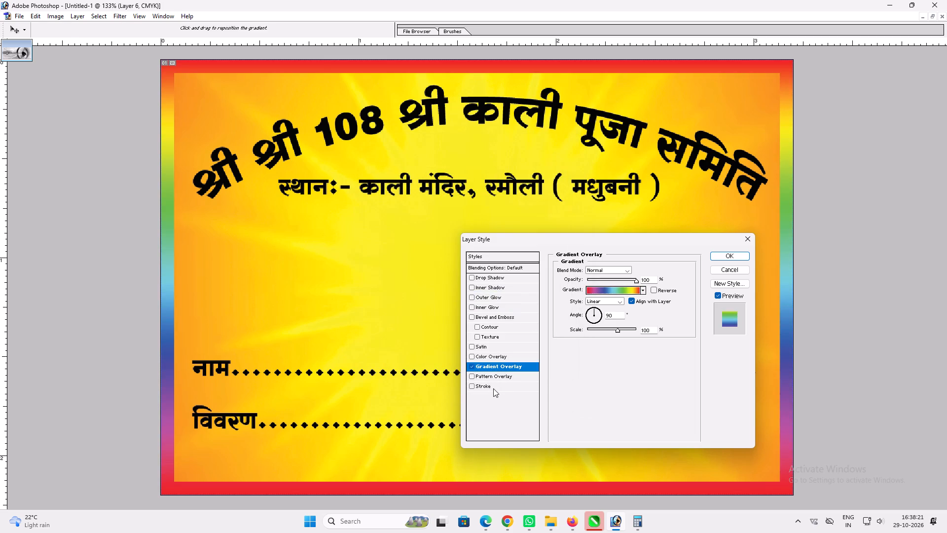
# Add a thin white outside Stroke to the border layer's style.
pyautogui.click(492, 388)
pyautogui.click(582, 324)
pyautogui.moveTo(450, 278); pyautogui.dragTo(278, 74)
pyautogui.press('Return')
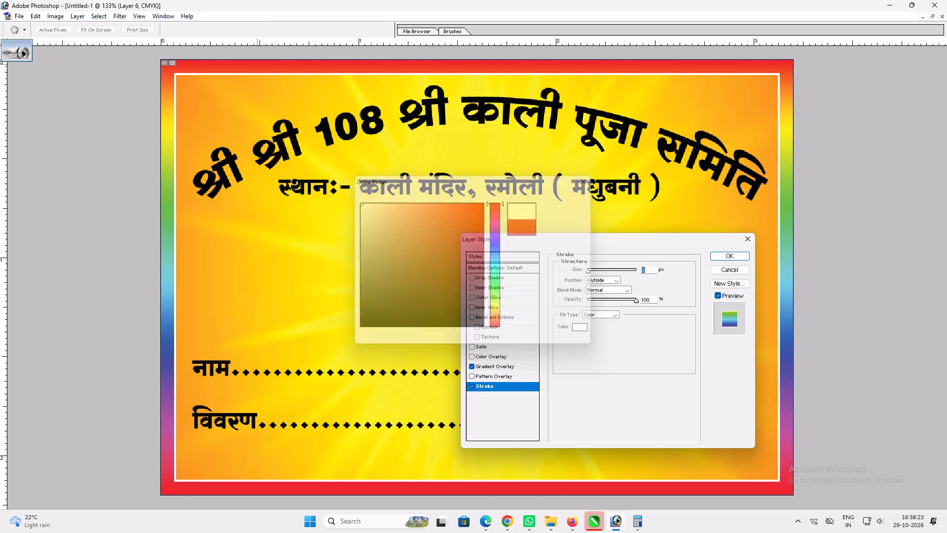
pyautogui.scroll(1, 452, 214)
pyautogui.press('Return')
# Compare the RAJ-series fonts on the arched heading and set it to RAJ 04.
pyautogui.press('t')
pyautogui.click(419, 122)
pyautogui.hotkey('ctrl', 'a')
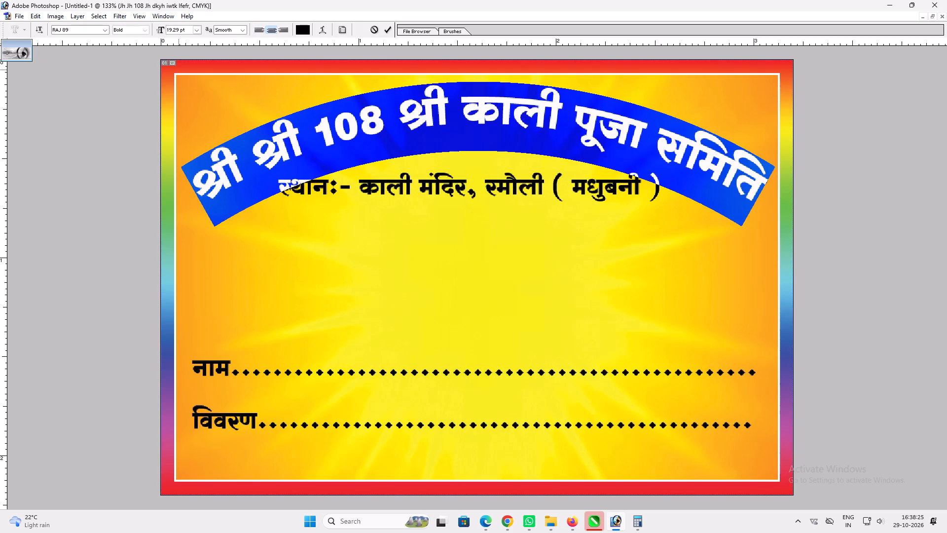
pyautogui.click(74, 32)
pyautogui.write('ra')
pyautogui.press('Down')
pyautogui.press('Down')
pyautogui.press('Down')
pyautogui.press('Down')
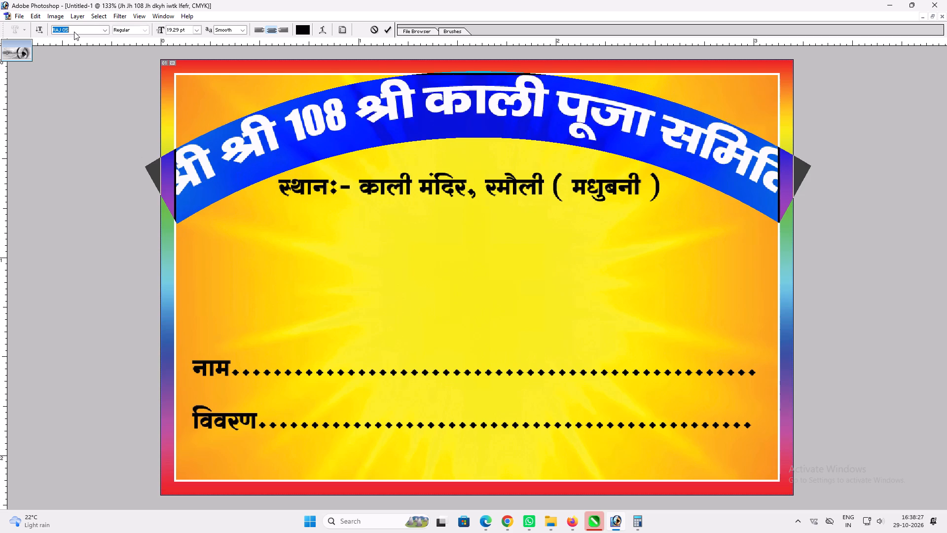
pyautogui.press('Up')
pyautogui.press('Down')
pyautogui.press('Down')
pyautogui.press('Down')
pyautogui.press('Down')
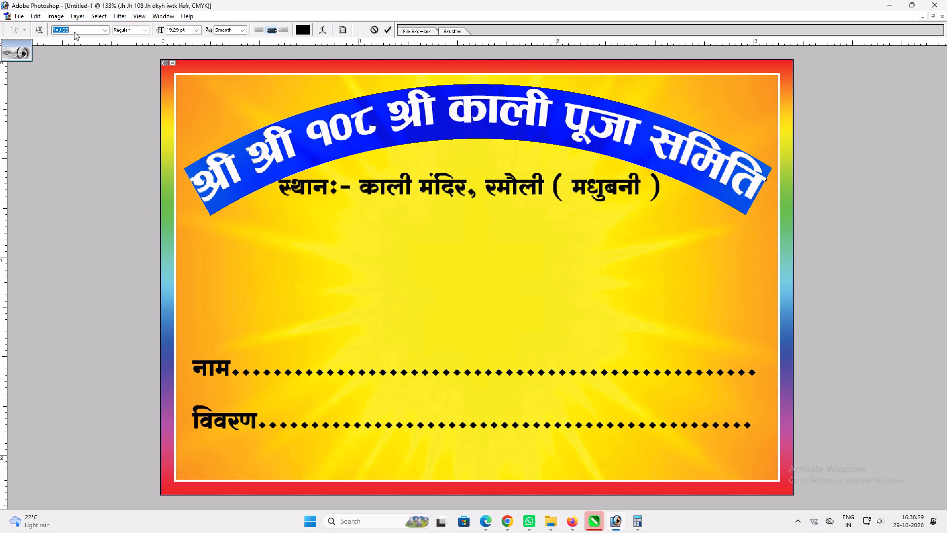
pyautogui.press('Down')
pyautogui.press('Down')
pyautogui.press('Down')
pyautogui.press('Down')
pyautogui.press('Down')
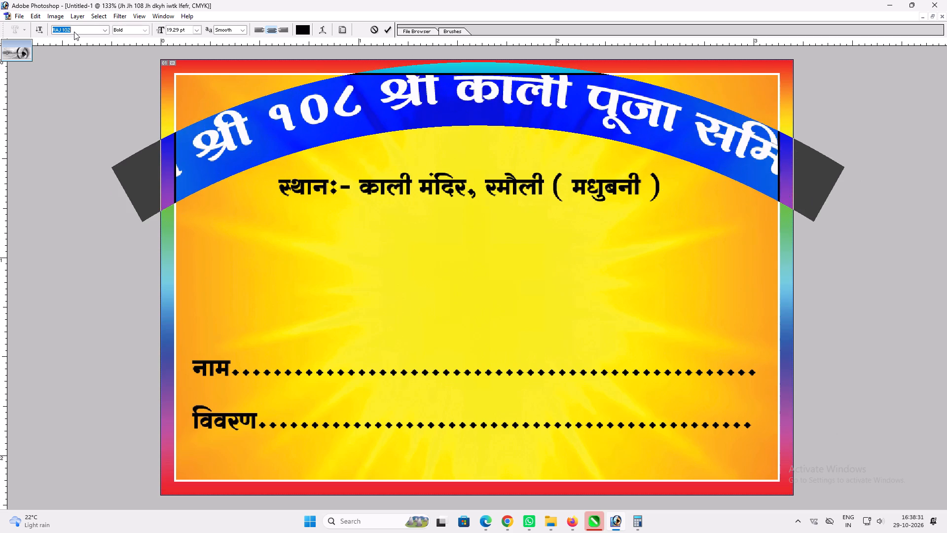
pyautogui.press('Down')
pyautogui.press('Down')
pyautogui.press('Down')
pyautogui.press('Down')
pyautogui.press('Down')
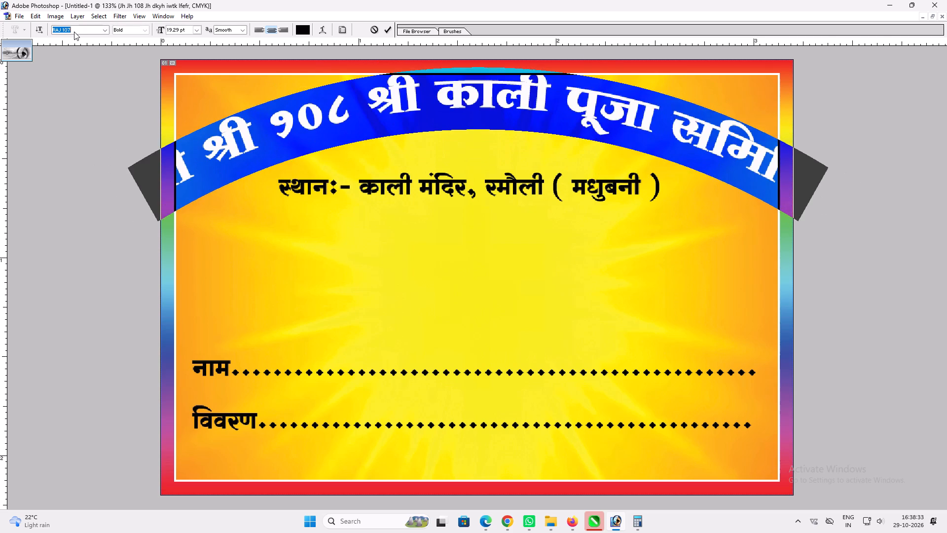
pyautogui.press('Down')
pyautogui.press('Down')
pyautogui.press('Down')
pyautogui.press('Down')
pyautogui.press('Down')
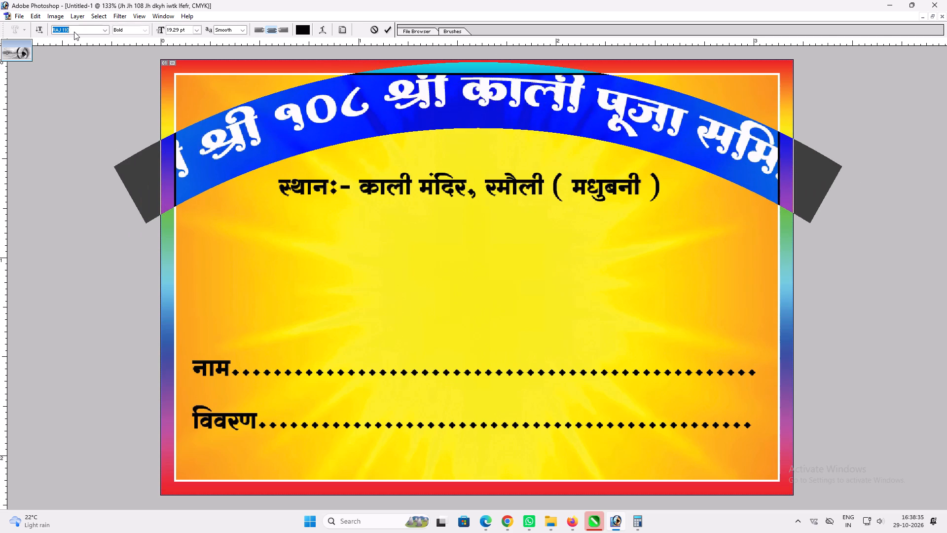
pyautogui.press('Down')
pyautogui.press('Down')
pyautogui.press('Down')
pyautogui.press('Down')
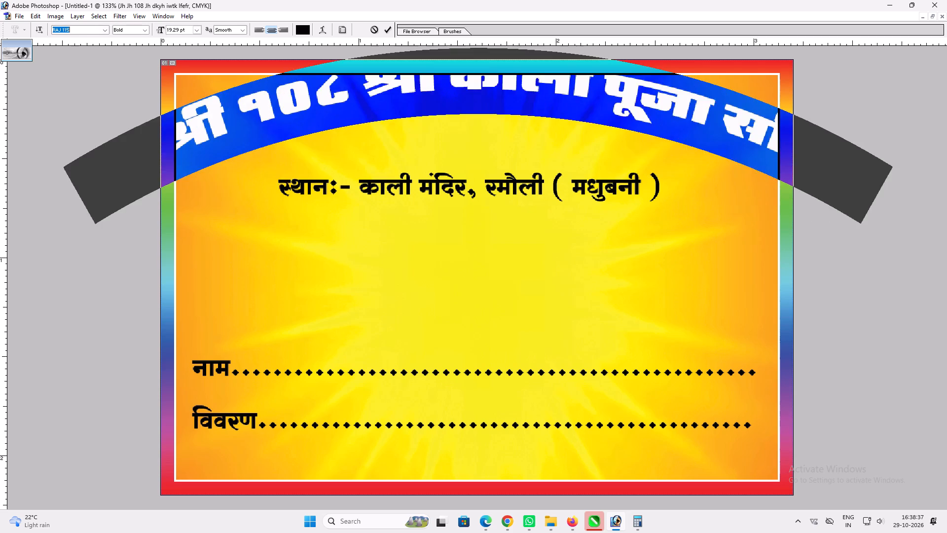
pyautogui.press('Down')
pyautogui.press('Down')
pyautogui.press('Down')
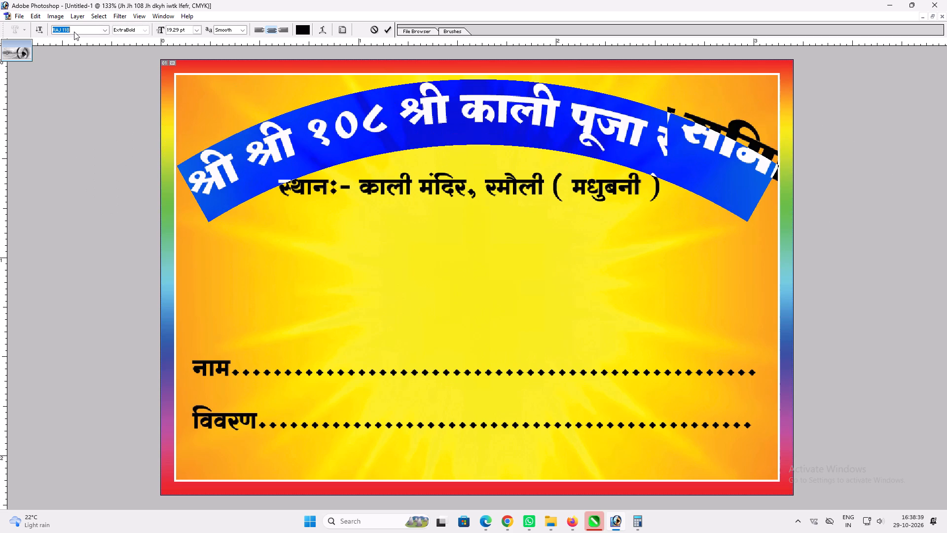
pyautogui.press('Down')
pyautogui.press('Down')
pyautogui.press('Down')
pyautogui.press('Down')
pyautogui.write('ra')
pyautogui.press('Down')
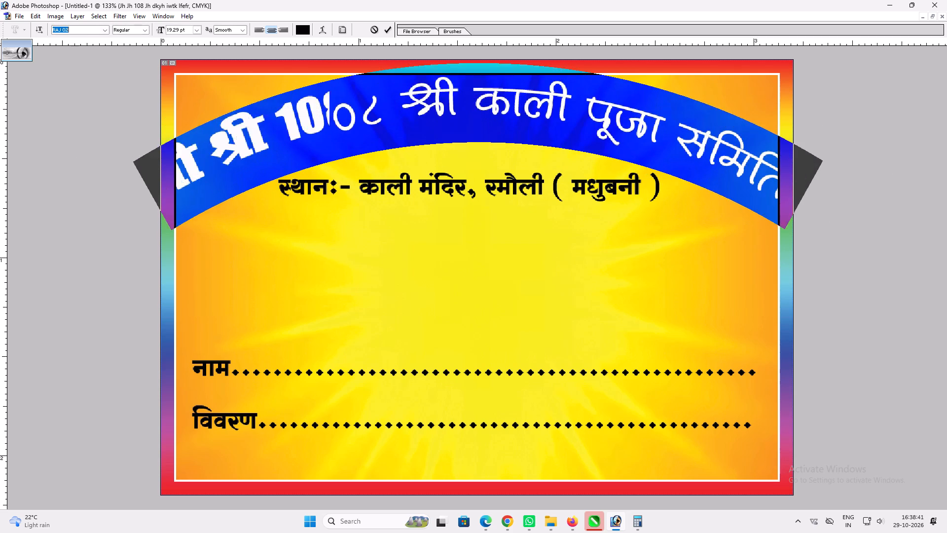
pyautogui.press('Down')
pyautogui.press('Down')
pyautogui.press('Down')
pyautogui.press('Up')
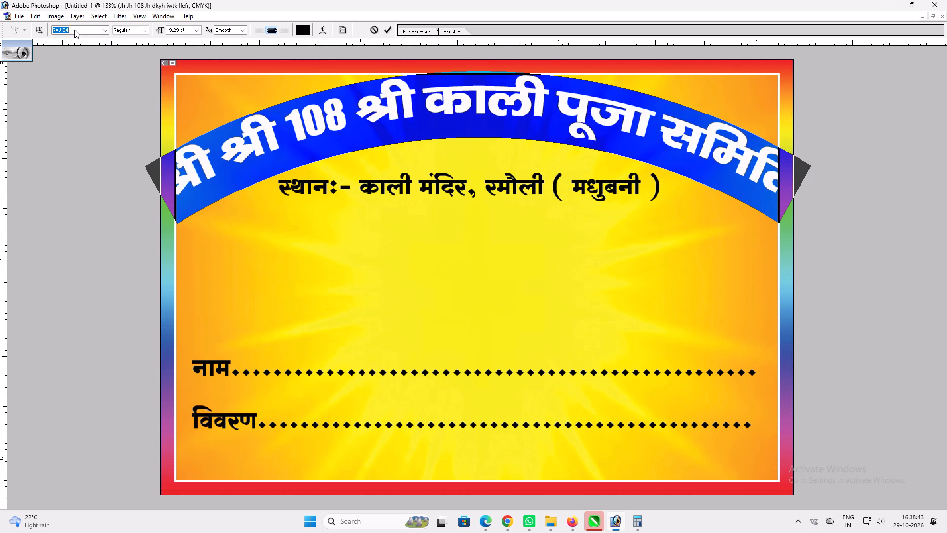
pyautogui.press('Return')
pyautogui.press('Return')
# Fit the arched heading's width inside the white border line with Free Transform and move it slightly down.
pyautogui.hotkey('ctrl', 't')
pyautogui.keyDown('alt'); pyautogui.keyDown('shift'); pyautogui.moveTo(809, 140); pyautogui.dragTo(775, 138); pyautogui.keyUp('shift'); pyautogui.keyUp('alt')
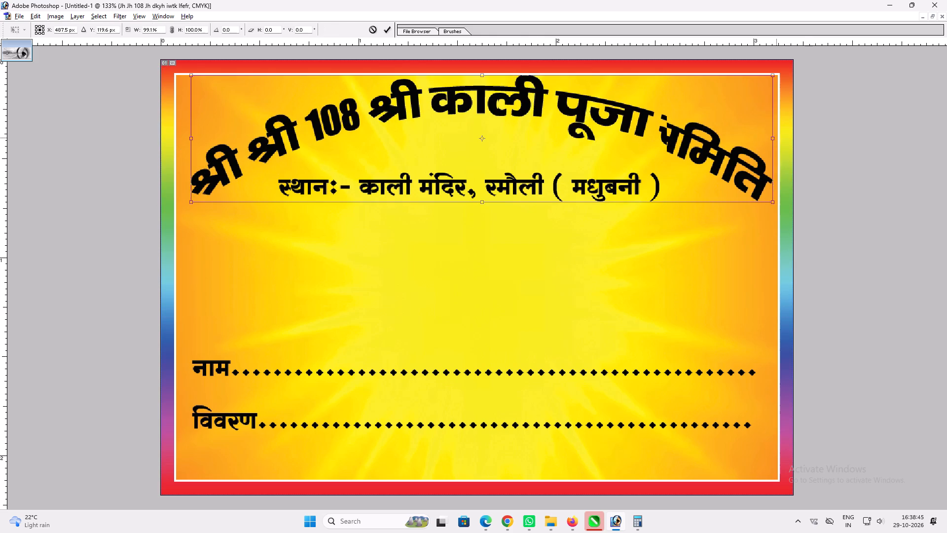
pyautogui.keyDown('alt'); pyautogui.keyDown('shift'); pyautogui.moveTo(775, 138); pyautogui.dragTo(759, 140); pyautogui.keyUp('shift'); pyautogui.keyUp('alt')
pyautogui.hotkey('shift', 'Return')
pyautogui.press('v')
pyautogui.moveTo(702, 151); pyautogui.dragTo(702, 162)
pyautogui.hotkey('ctrl', 't')
pyautogui.keyDown('alt'); pyautogui.keyDown('shift'); pyautogui.moveTo(760, 154); pyautogui.dragTo(771, 152); pyautogui.keyUp('shift'); pyautogui.keyUp('alt')
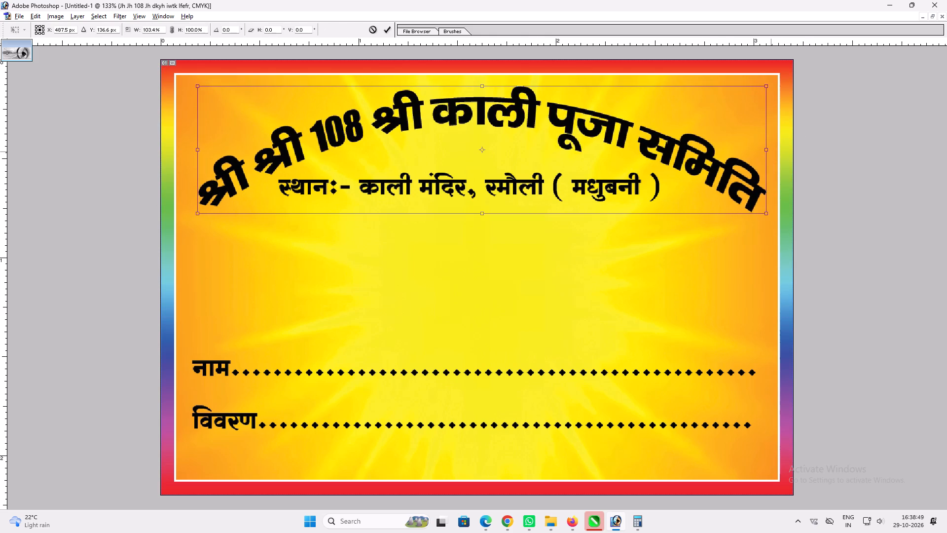
pyautogui.keyDown('alt'); pyautogui.keyDown('shift'); pyautogui.moveTo(771, 152); pyautogui.dragTo(775, 151); pyautogui.keyUp('shift'); pyautogui.keyUp('alt')
pyautogui.press('Return')
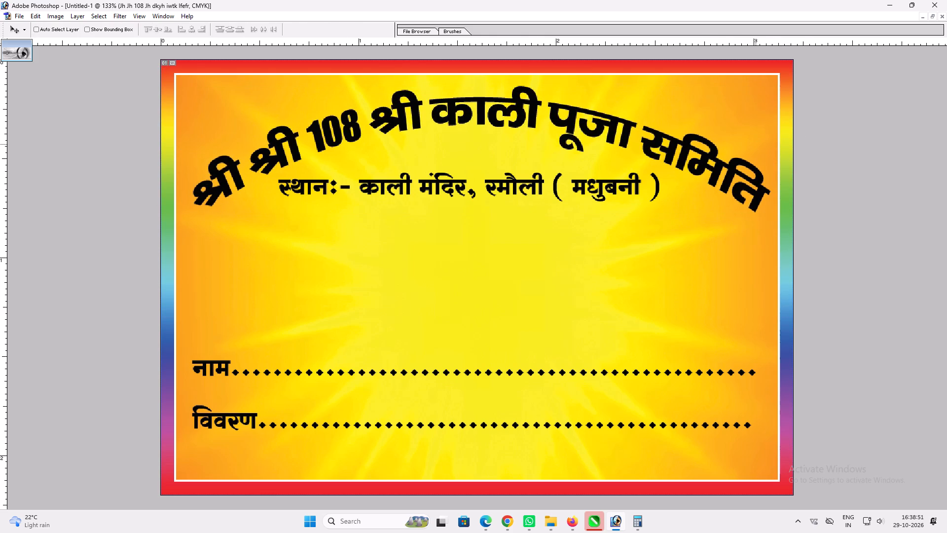
# Centre the arched heading horizontally on the card.
pyautogui.hotkey('ctrl', 'a')
pyautogui.hotkey('alt', 'l')
pyautogui.hotkey('alt', 'i')
pyautogui.hotkey('alt', 'h')
pyautogui.hotkey('ctrl', 'd')
# Slightly reduce the Arc warp's horizontal bend on the श्री श्री 108 श्री काली पूजा समिति heading.
pyautogui.press('t')
pyautogui.click(695, 154)
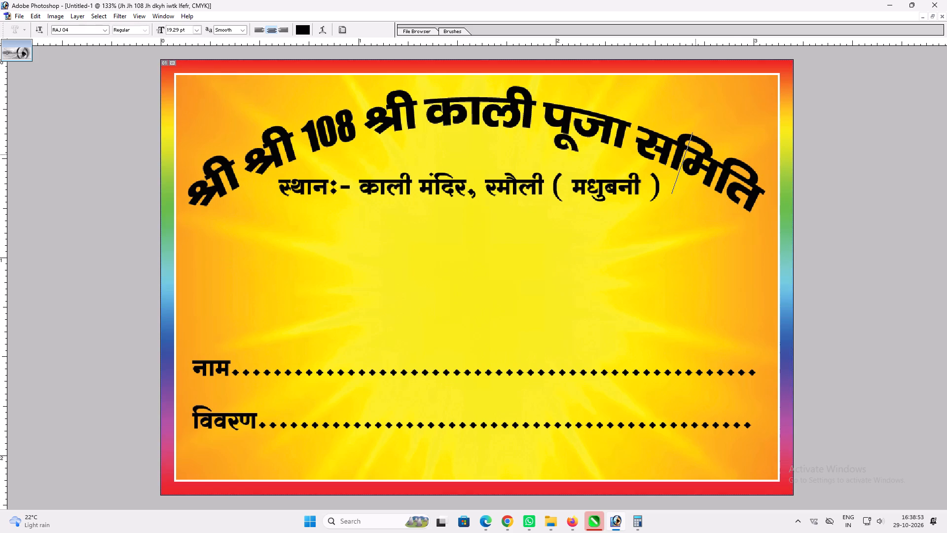
pyautogui.hotkey('ctrl', 'a')
pyautogui.doubleClick(329, 29)
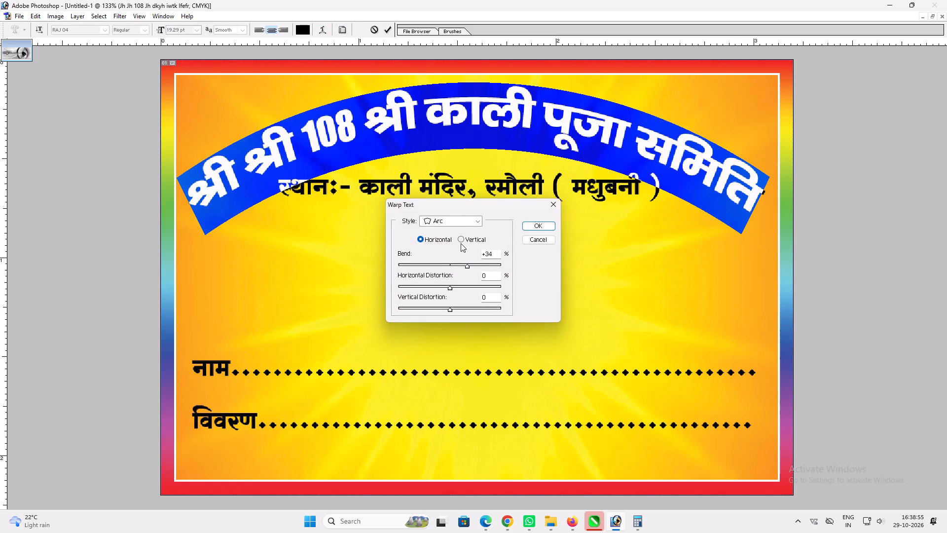
pyautogui.click(464, 266)
pyautogui.press('Return')
pyautogui.press('v')
pyautogui.press('v')
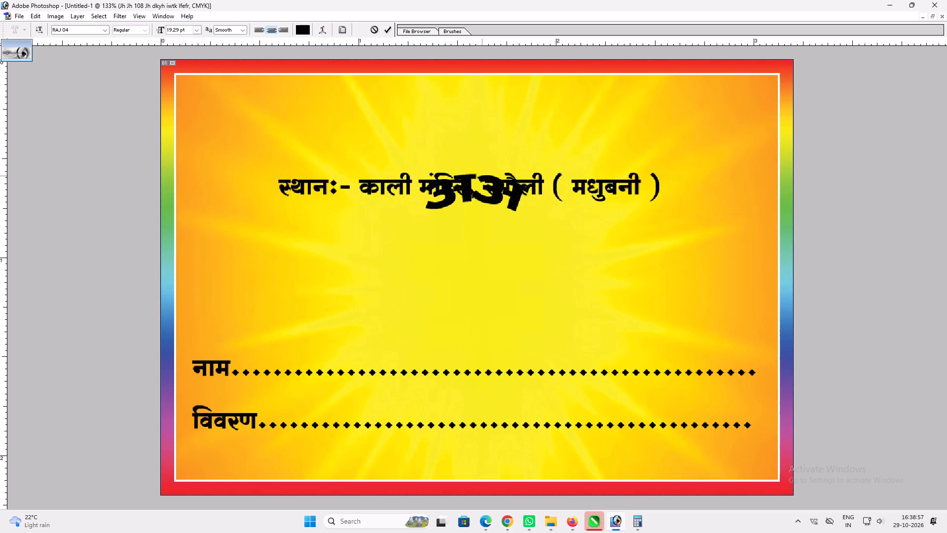
pyautogui.hotkey('ctrl', 'z')
pyautogui.press('Return')
pyautogui.write('vv')
# Move the arched heading slightly up toward the white border line and centre it horizontally on the card.
pyautogui.moveTo(469, 152); pyautogui.dragTo(465, 139)
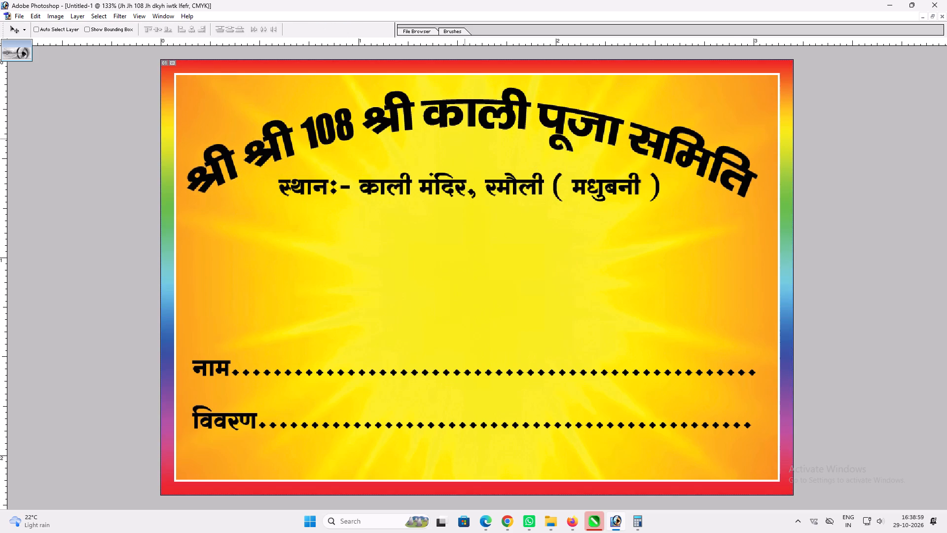
pyautogui.moveTo(465, 139); pyautogui.dragTo(465, 134)
pyautogui.hotkey('ctrl', 'a')
pyautogui.hotkey('alt', 'l')
pyautogui.hotkey('alt', 'i')
pyautogui.hotkey('alt', 'h')
pyautogui.hotkey('ctrl', 'd')
# Enlarge the arched heading to about 102% with Free Transform and stretch its lower edge slightly downward.
pyautogui.hotkey('ctrl', 't')
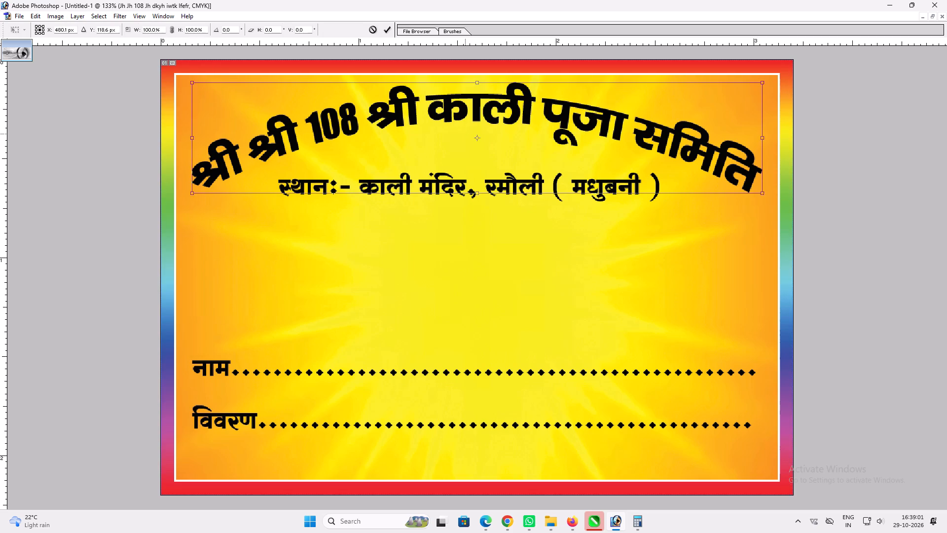
pyautogui.keyDown('alt'); pyautogui.keyDown('shift'); pyautogui.moveTo(766, 190); pyautogui.dragTo(771, 190); pyautogui.keyUp('shift'); pyautogui.keyUp('alt')
pyautogui.keyDown('shift'); pyautogui.moveTo(766, 190); pyautogui.dragTo(769, 191); pyautogui.keyUp('shift')
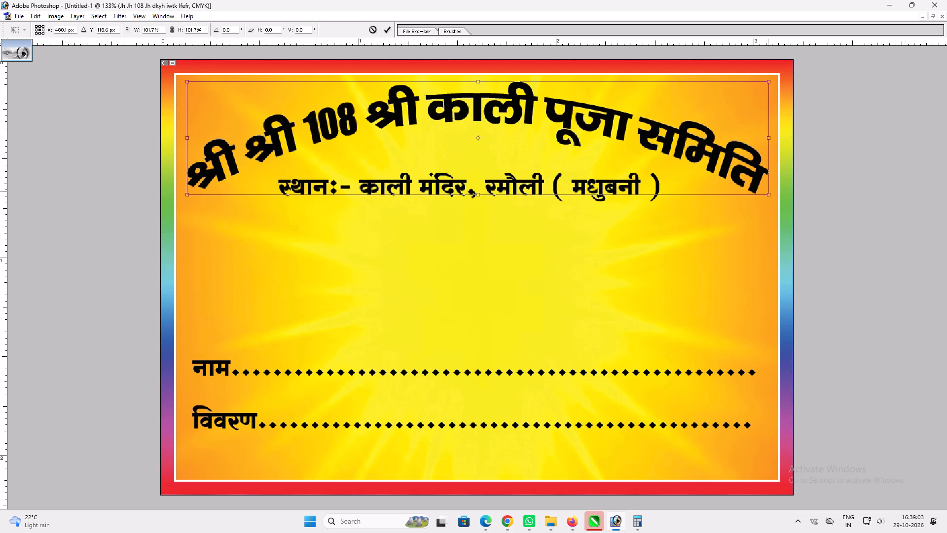
pyautogui.keyDown('shift'); pyautogui.moveTo(769, 191); pyautogui.dragTo(770, 191); pyautogui.keyUp('shift')
pyautogui.keyDown('shift'); pyautogui.click(760, 193); pyautogui.keyUp('shift')
pyautogui.hotkey('shift', 'Return')
pyautogui.press('v')
pyautogui.hotkey('ctrl', 't')
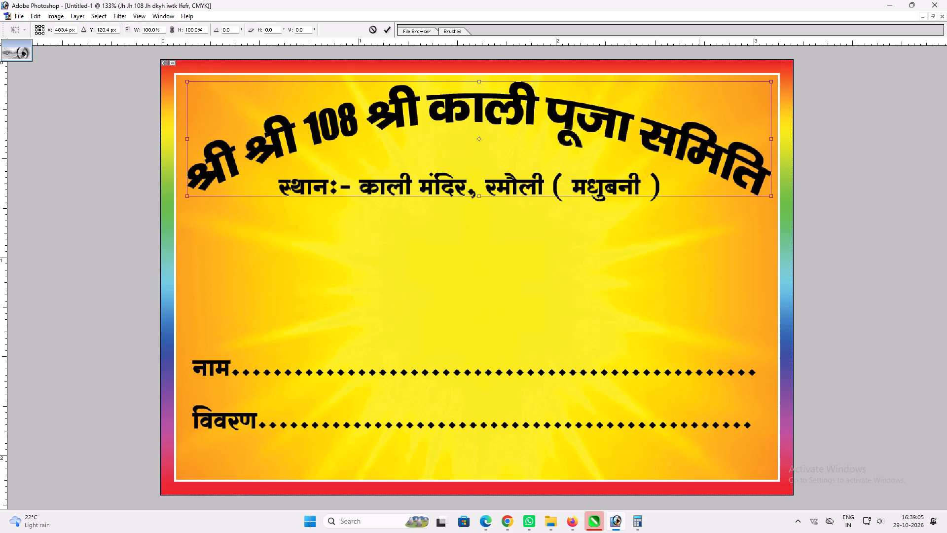
pyautogui.keyDown('shift'); pyautogui.moveTo(696, 197); pyautogui.dragTo(693, 205); pyautogui.keyUp('shift')
pyautogui.hotkey('shift', 'Return')
pyautogui.press('v')
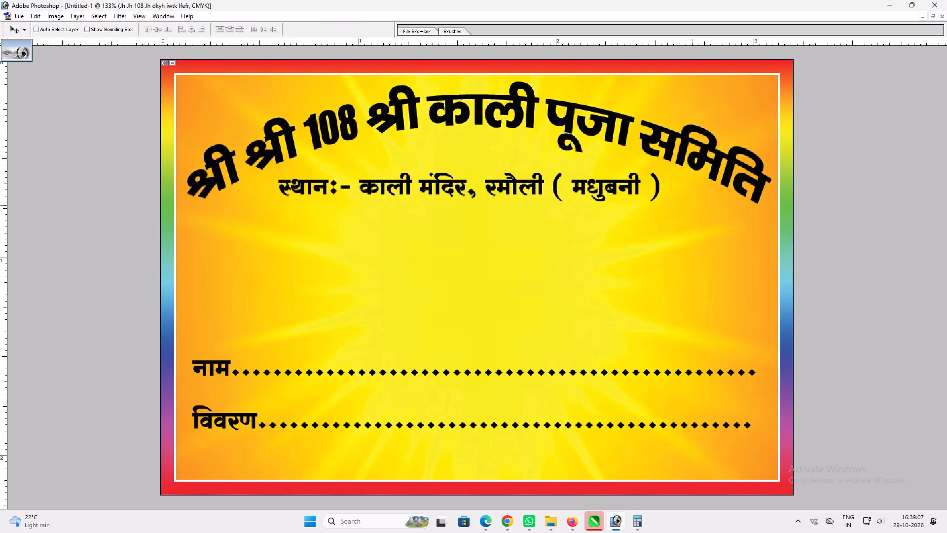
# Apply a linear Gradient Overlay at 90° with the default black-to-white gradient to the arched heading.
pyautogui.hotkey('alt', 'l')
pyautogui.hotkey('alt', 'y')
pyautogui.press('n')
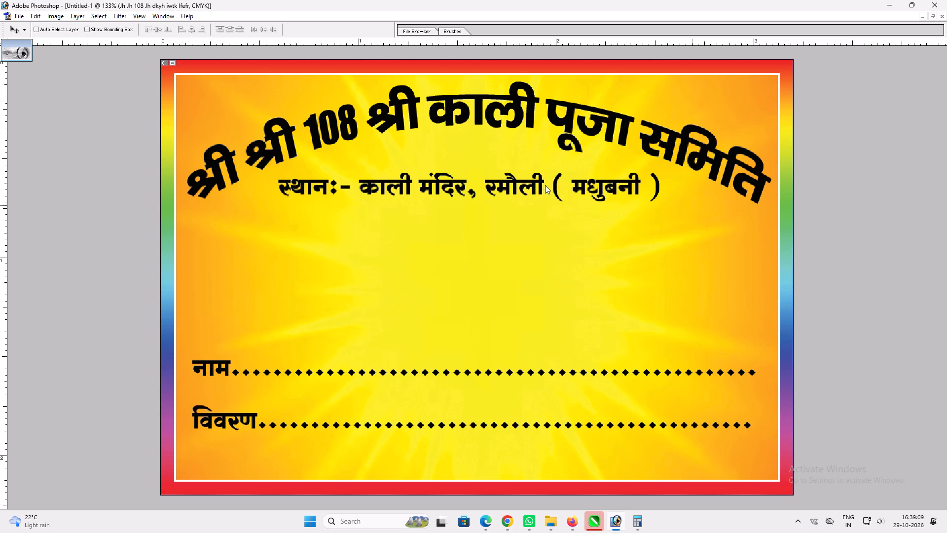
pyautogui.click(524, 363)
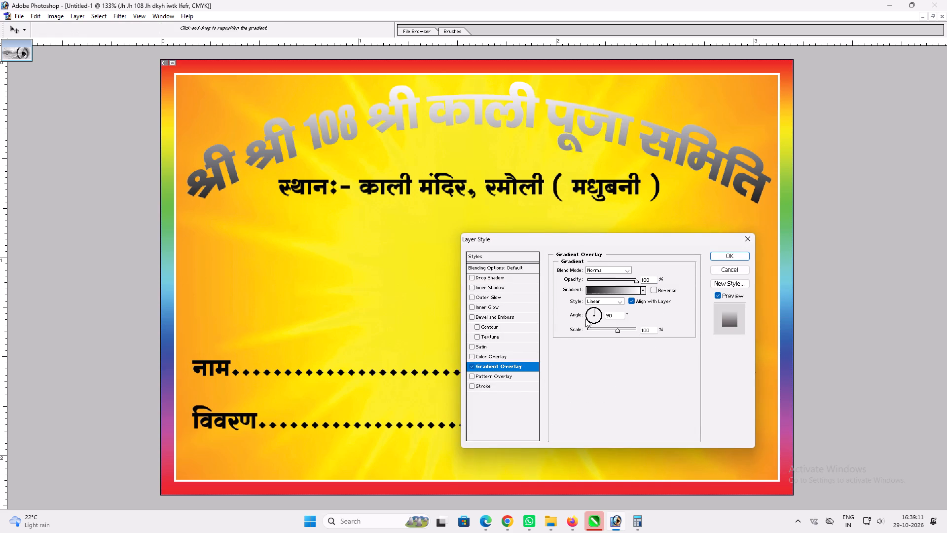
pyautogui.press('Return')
# Switch to the windowed view and open the banner file Kali Pooja 5x3 = 1 pcff.tif.
pyautogui.write('ff')
pyautogui.press('f')
pyautogui.doubleClick(740, 234)
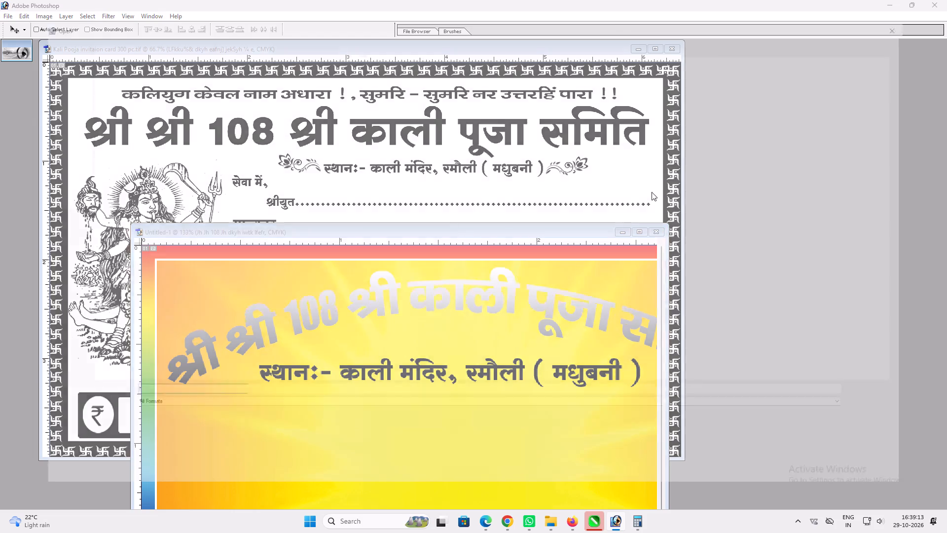
pyautogui.click(460, 76)
pyautogui.press('Return')
pyautogui.write('vv')
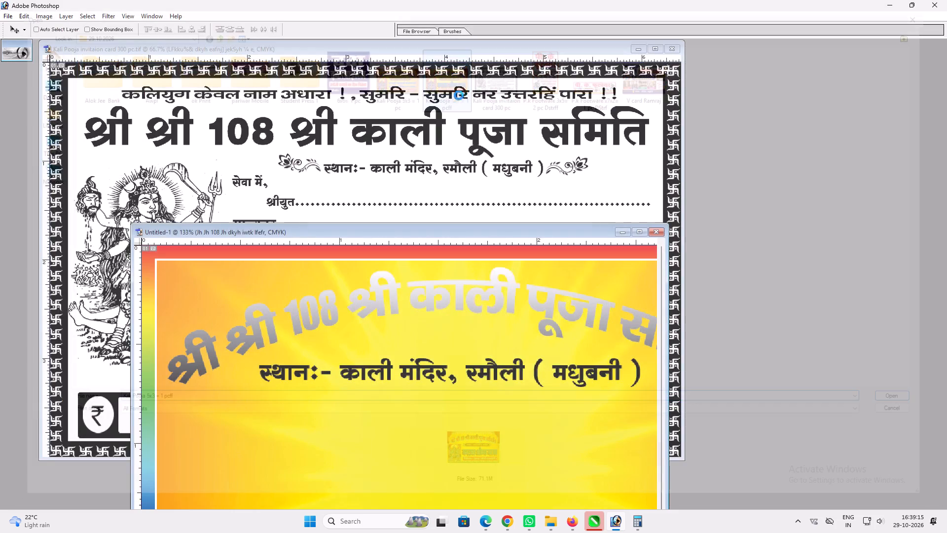
pyautogui.press('v')
# Copy the layer style of the arched heading layer in the Kali Pooja 5x3 banner.
pyautogui.rightClick(413, 155)
pyautogui.rightClick(413, 155)
pyautogui.click(425, 158)
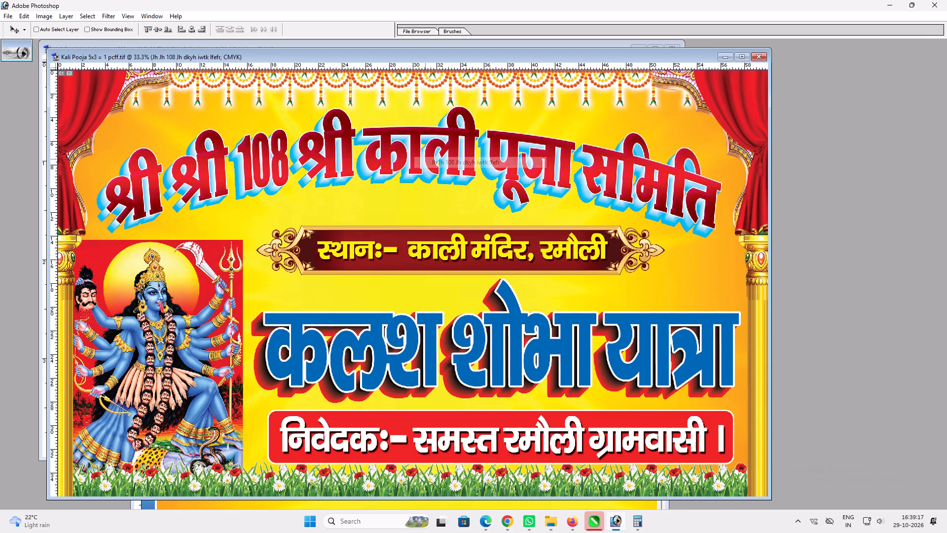
pyautogui.hotkey('alt', 'l')
pyautogui.hotkey('alt', 'y')
pyautogui.hotkey('alt', 'c')
# Move the banner window aside and close the Kali Pooja invitation card document.
pyautogui.moveTo(375, 52); pyautogui.dragTo(782, 56)
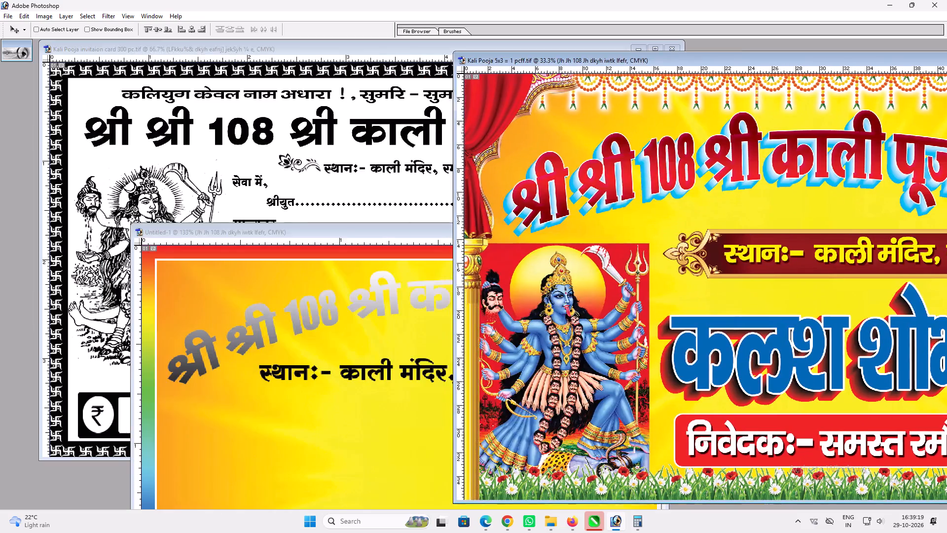
pyautogui.click(247, 222)
pyautogui.hotkey('ctrl', 'w')
pyautogui.keyDown('ctrl'); pyautogui.click(312, 438); pyautogui.keyUp('ctrl')
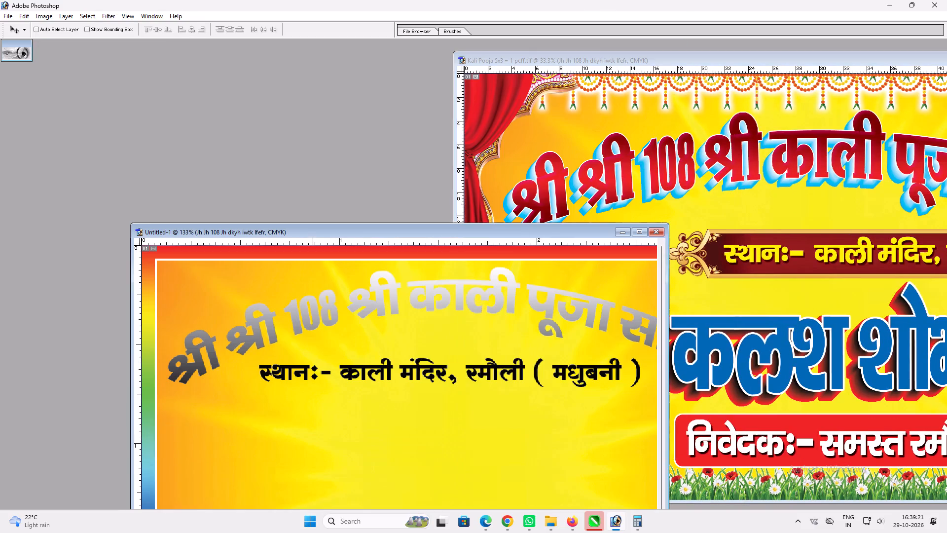
# Paste the banner heading's layer style onto the card's arched heading.
pyautogui.keyDown('ctrl'); pyautogui.click(324, 319); pyautogui.keyUp('ctrl')
pyautogui.hotkey('alt', 'l')
pyautogui.hotkey('alt', 'y')
pyautogui.press('p')
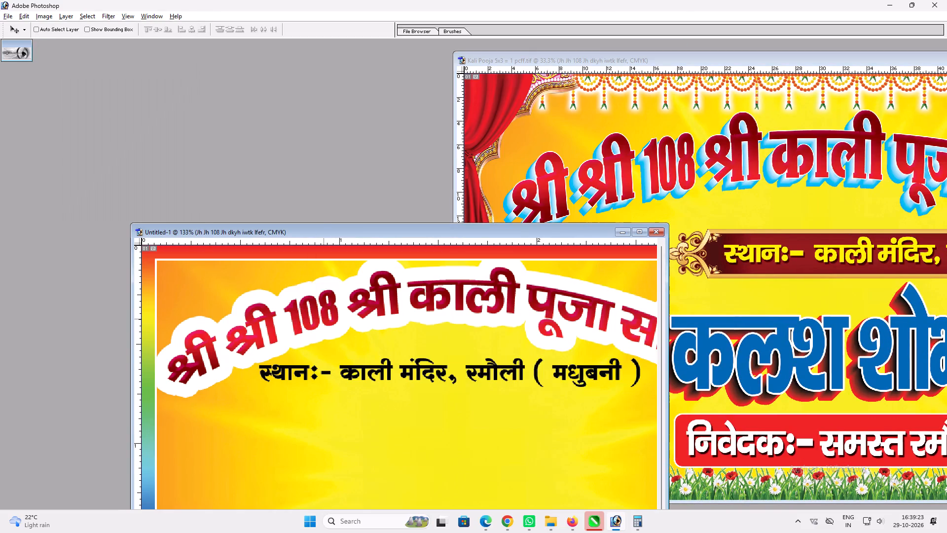
# Reduce the size of the thick white outside Stroke in the card heading's layer style.
pyautogui.hotkey('alt', 'l')
pyautogui.hotkey('alt', 'y')
pyautogui.press('k')
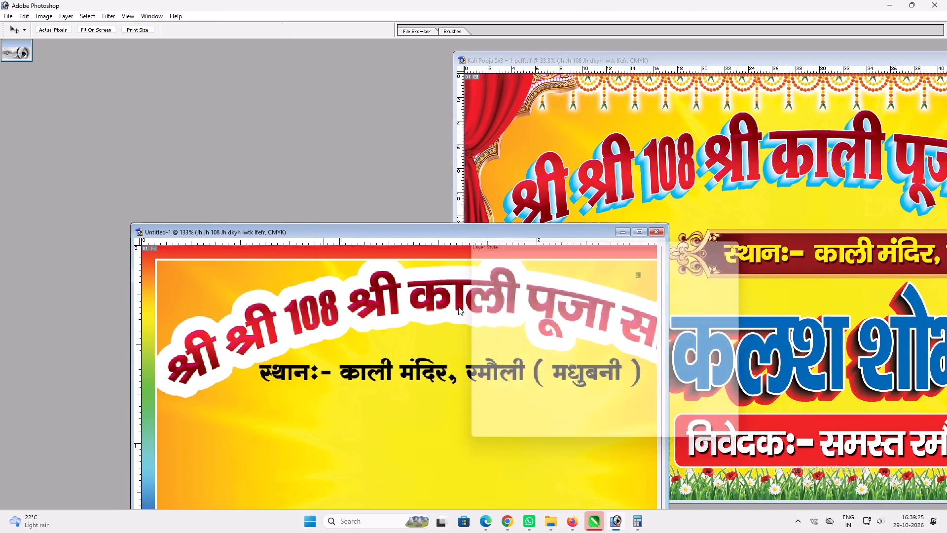
pyautogui.scroll(-6, 586, 326)
pyautogui.scroll(-16, 630, 372)
pyautogui.scroll(3, 628, 367)
# Set the heading's Bevel and Emboss size to 8 px, disable Use Global Light and set the altitude to 67°.
pyautogui.click(518, 319)
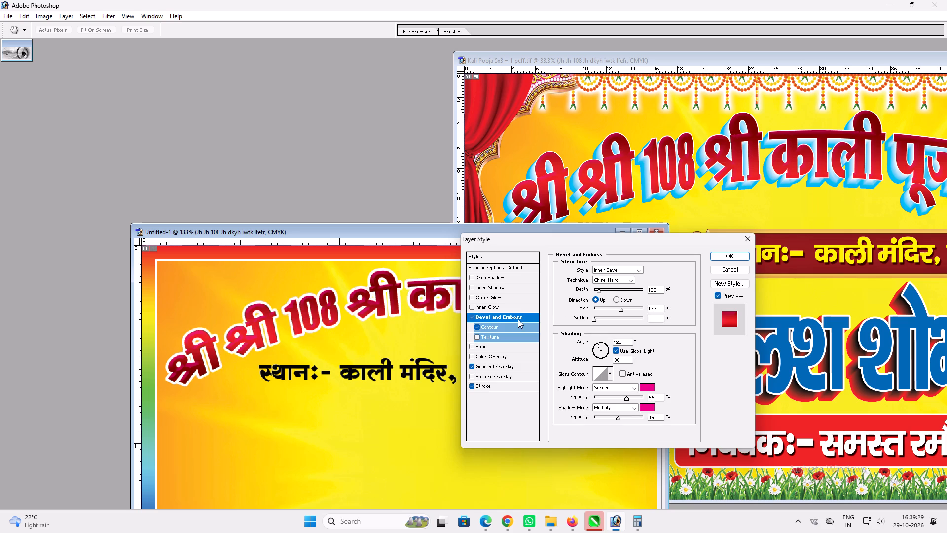
pyautogui.moveTo(619, 308); pyautogui.dragTo(598, 308)
pyautogui.moveTo(598, 308); pyautogui.dragTo(598, 309)
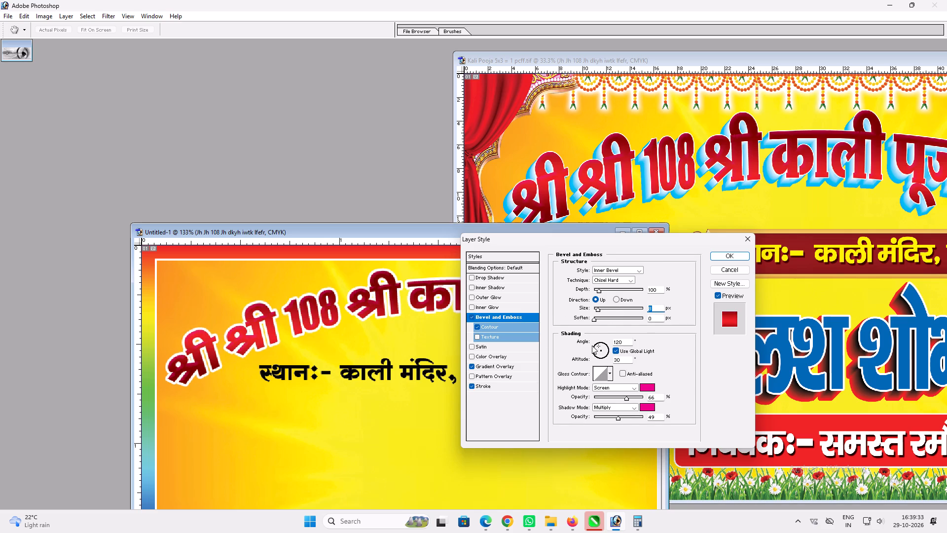
pyautogui.click(615, 351)
pyautogui.moveTo(599, 344); pyautogui.dragTo(601, 352)
pyautogui.moveTo(601, 352); pyautogui.dragTo(601, 350)
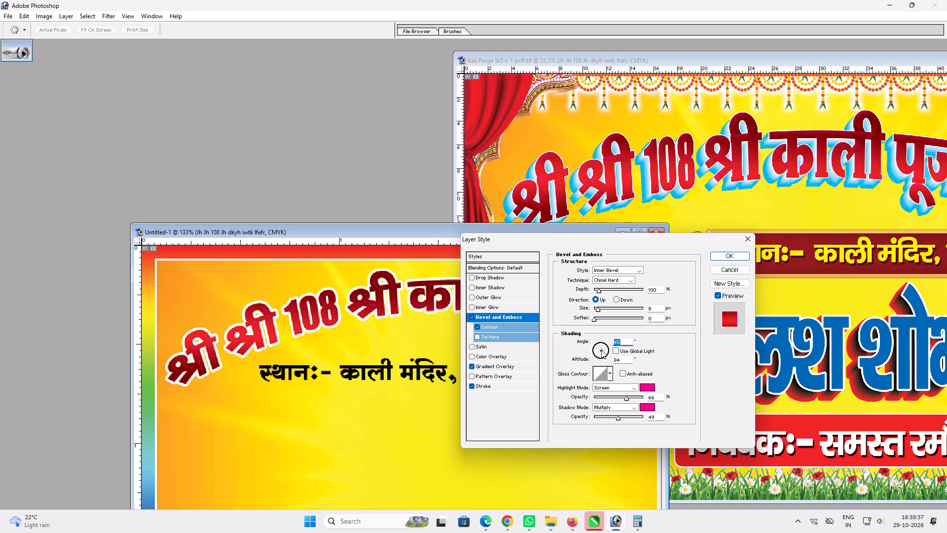
pyautogui.click(601, 350)
pyautogui.click(602, 349)
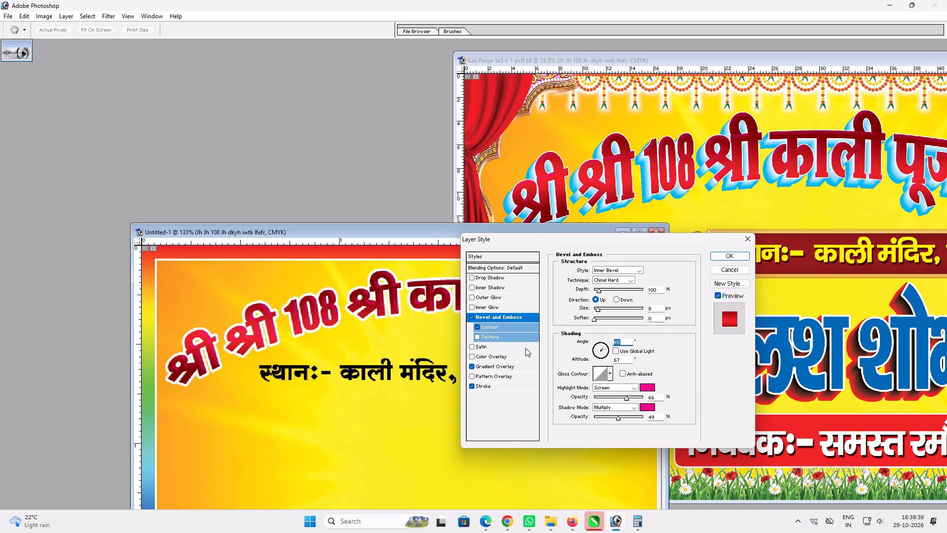
# Thin the card heading's white outside Stroke further to a few pixels.
pyautogui.click(493, 386)
pyautogui.click(646, 271)
pyautogui.scroll(-1, 636, 274)
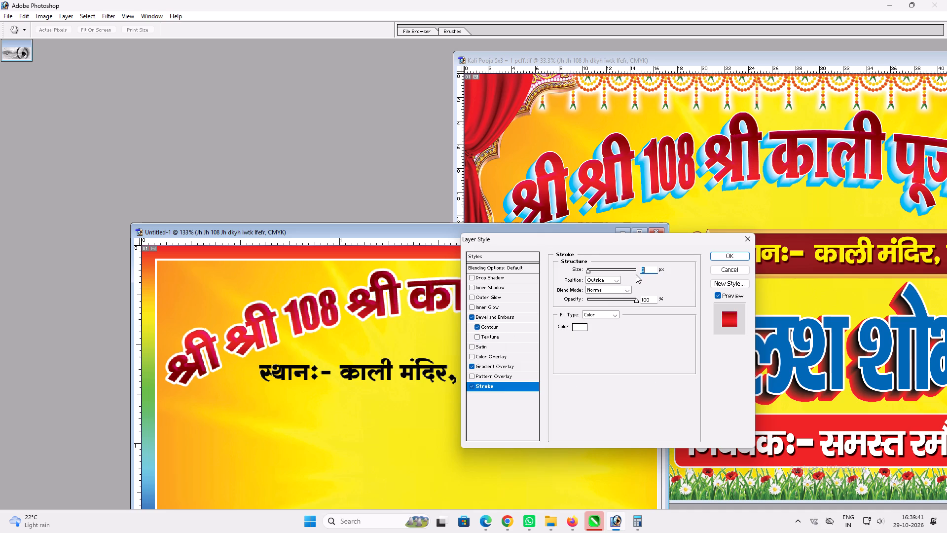
pyautogui.scroll(-1, 636, 274)
# Add a Drop Shadow to the heading with 100% opacity, 4 px distance and 0 px size.
pyautogui.click(515, 280)
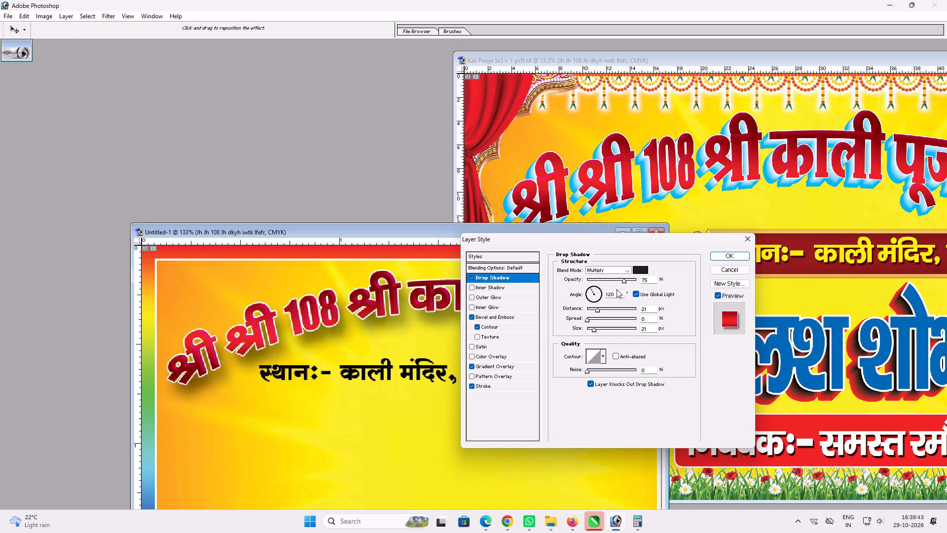
pyautogui.moveTo(622, 280); pyautogui.dragTo(609, 279)
pyautogui.moveTo(596, 311); pyautogui.dragTo(559, 311)
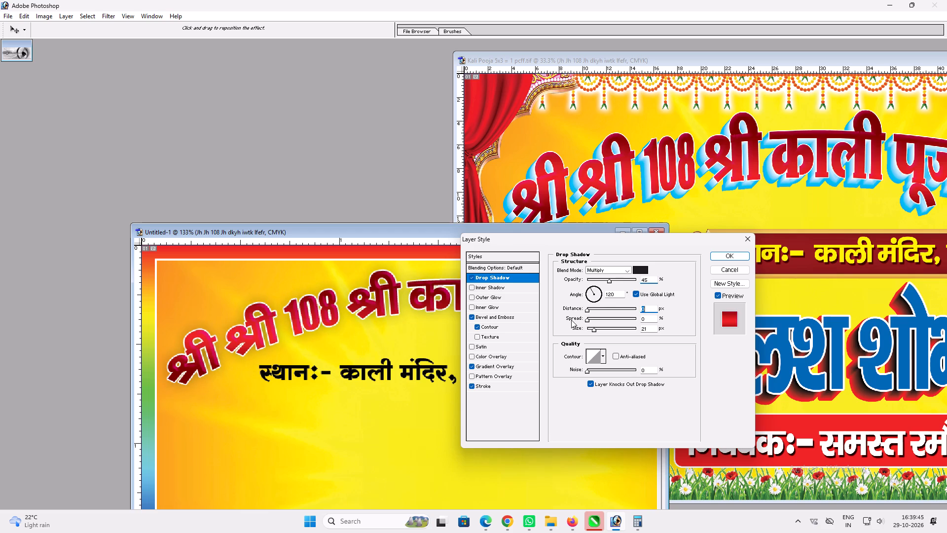
pyautogui.moveTo(590, 330); pyautogui.dragTo(568, 321)
pyautogui.click(589, 308)
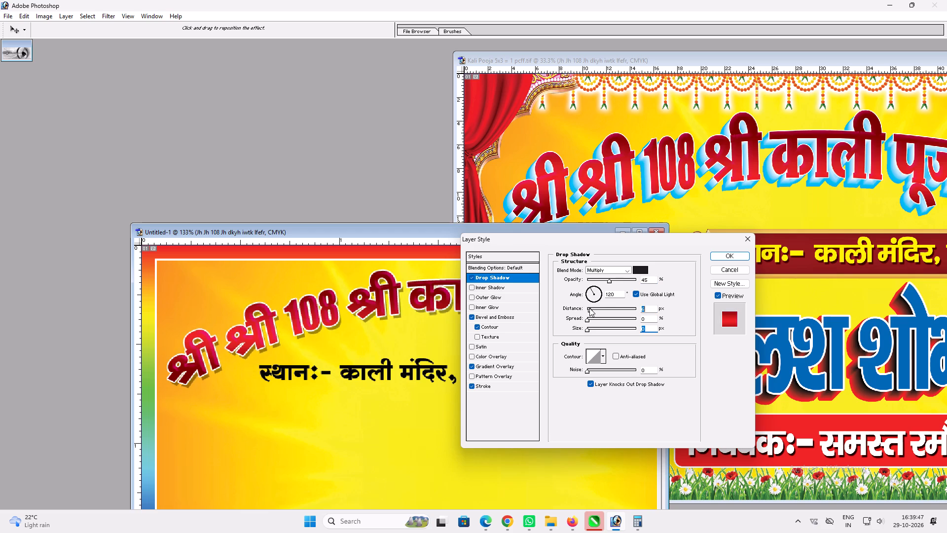
pyautogui.moveTo(625, 281); pyautogui.dragTo(657, 282)
pyautogui.click(641, 275)
# Set the drop shadow colour to cyan with C 100 and K 0, and slightly increase its size and distance.
pyautogui.click(636, 269)
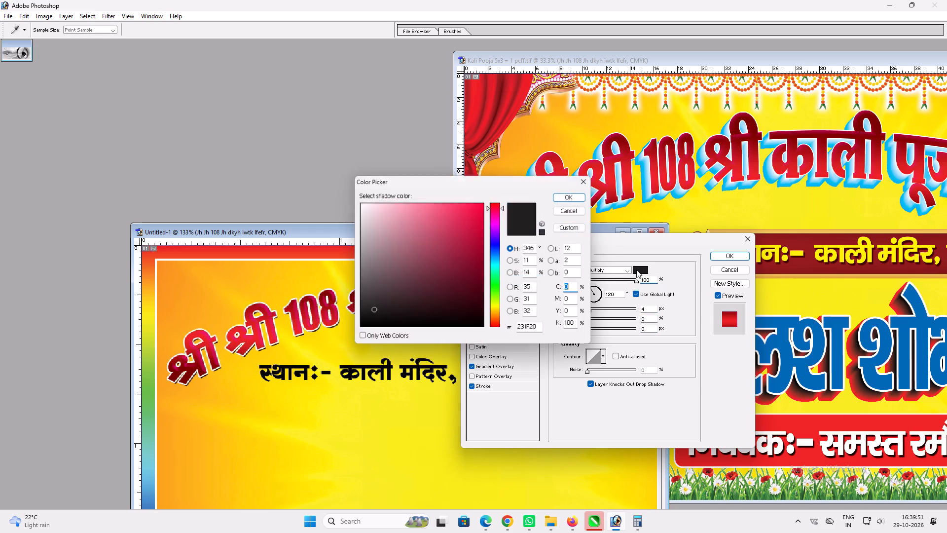
pyautogui.press('1')
pyautogui.write('00')
pyautogui.press('Tab')
pyautogui.press('Tab')
pyautogui.press('Tab')
pyautogui.press('0')
pyautogui.press('Return')
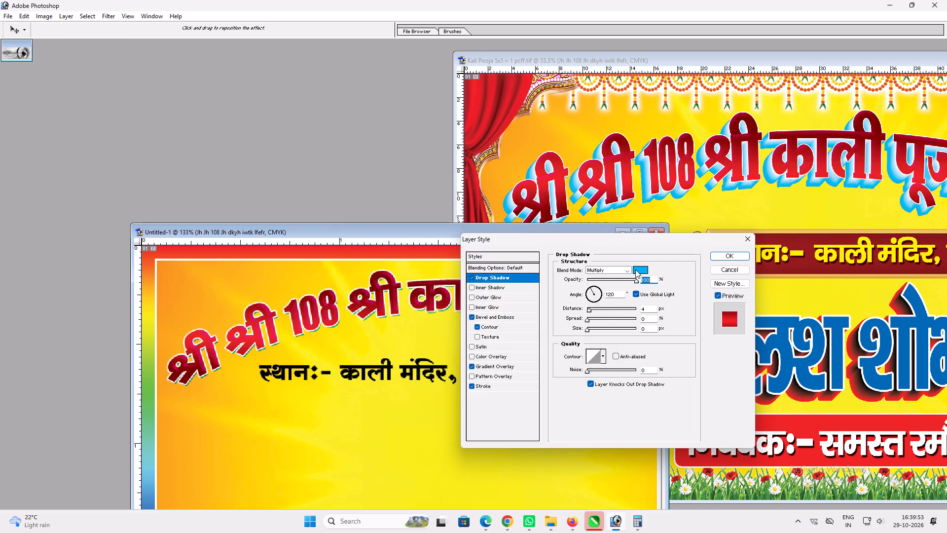
pyautogui.click(592, 330)
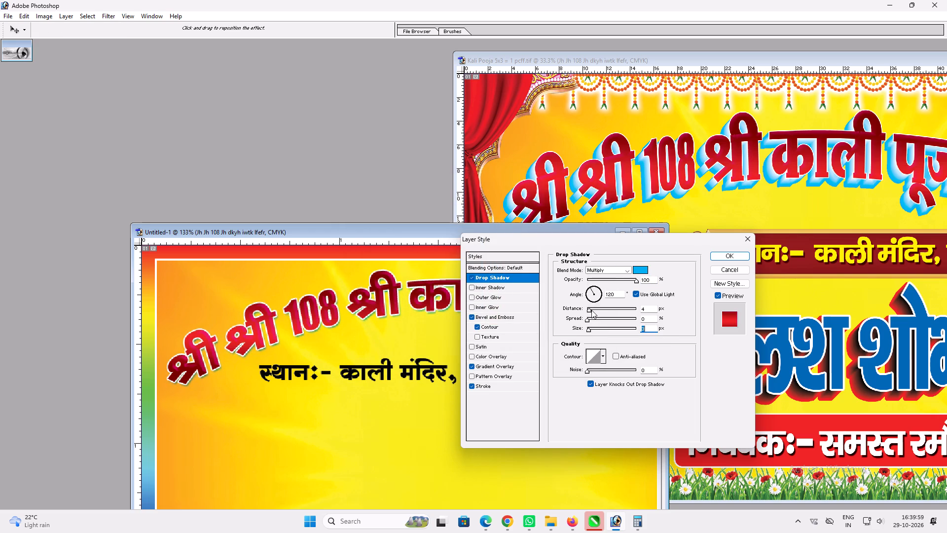
pyautogui.click(591, 310)
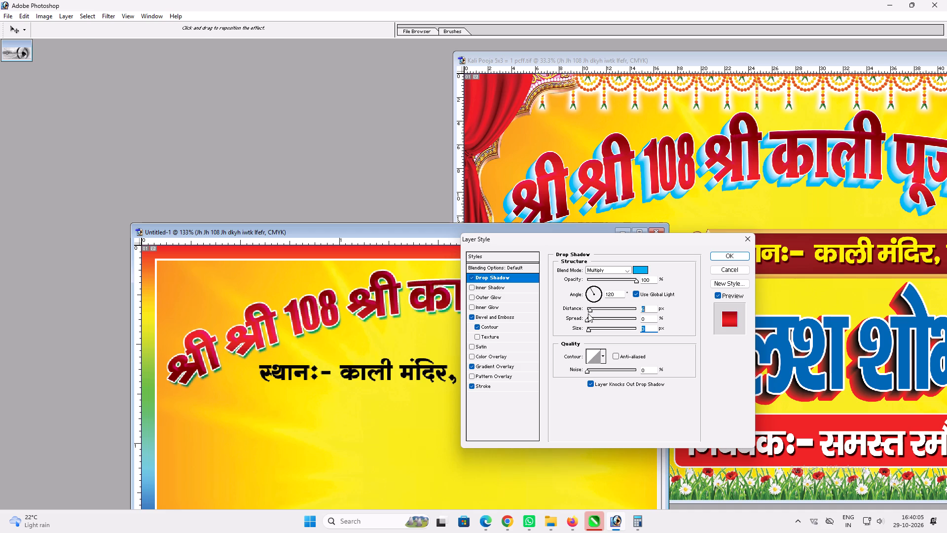
pyautogui.press('Return')
# Maximize the card document and stretch the arched heading slightly taller downward with Free Transform.
pyautogui.write('vv')
pyautogui.hotkey('ctrl', 't')
pyautogui.press('Return')
pyautogui.write('vv')
pyautogui.doubleClick(547, 228)
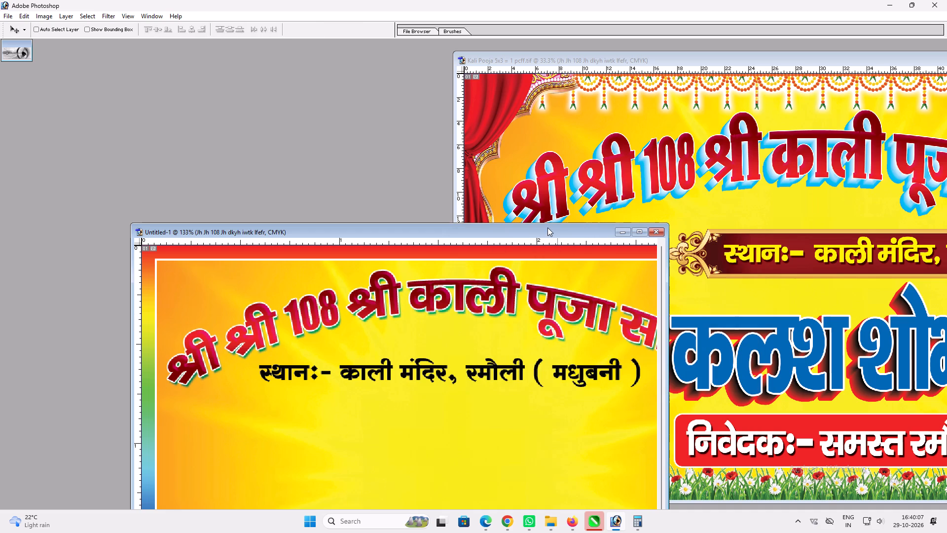
pyautogui.hotkey('ctrl', 't')
pyautogui.keyDown('shift'); pyautogui.moveTo(574, 202); pyautogui.dragTo(572, 211); pyautogui.keyUp('shift')
pyautogui.hotkey('shift', 'Return')
pyautogui.press('v')
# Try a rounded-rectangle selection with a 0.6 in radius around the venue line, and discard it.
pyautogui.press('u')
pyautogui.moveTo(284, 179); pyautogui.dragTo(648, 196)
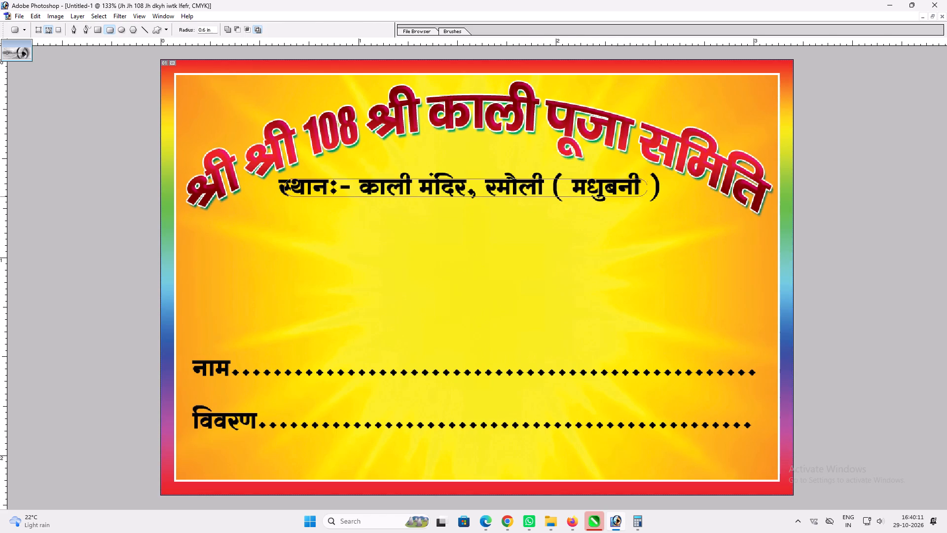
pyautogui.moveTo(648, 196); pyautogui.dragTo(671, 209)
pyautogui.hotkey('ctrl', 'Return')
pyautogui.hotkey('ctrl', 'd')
# Make a rounded-rectangle selection with an 8 in radius around the venue line and copy it into a white pill layer behind the text.
pyautogui.moveTo(213, 29); pyautogui.dragTo(110, 22)
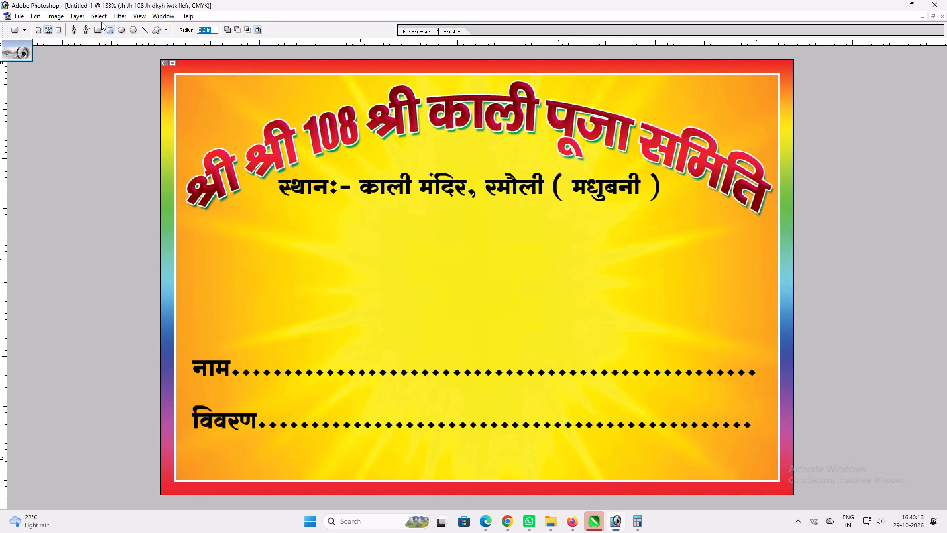
pyautogui.press('8')
pyautogui.moveTo(271, 178); pyautogui.dragTo(528, 208)
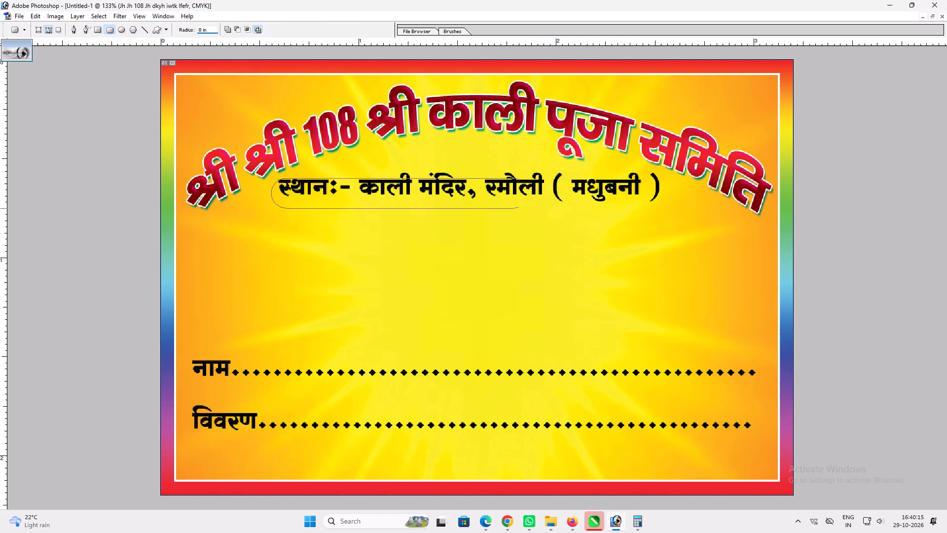
pyautogui.moveTo(528, 208); pyautogui.dragTo(676, 215)
pyautogui.hotkey('ctrl', 'Return')
pyautogui.press('v')
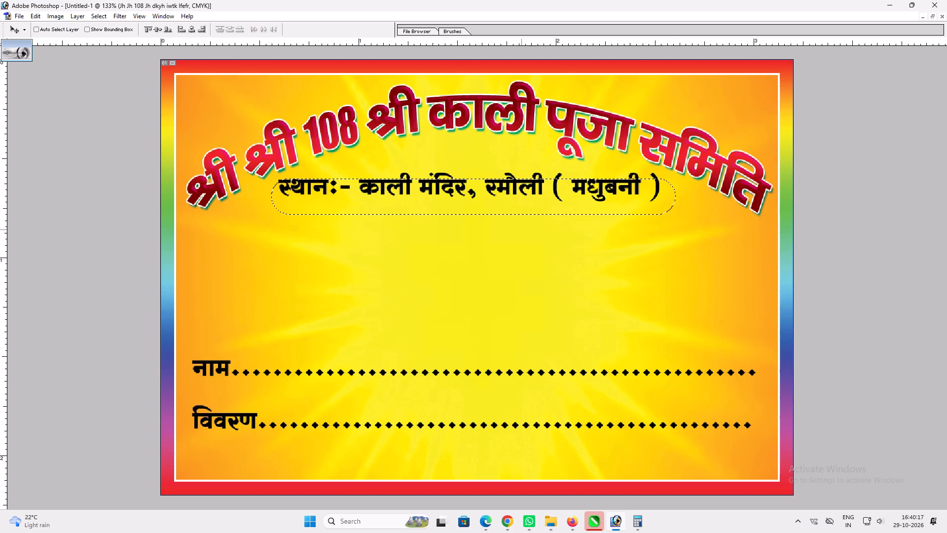
pyautogui.rightClick(521, 229)
pyautogui.click(561, 246)
pyautogui.hotkey('ctrl', 'c')
pyautogui.hotkey('ctrl', 'v')
pyautogui.hotkey('ctrl', ']')
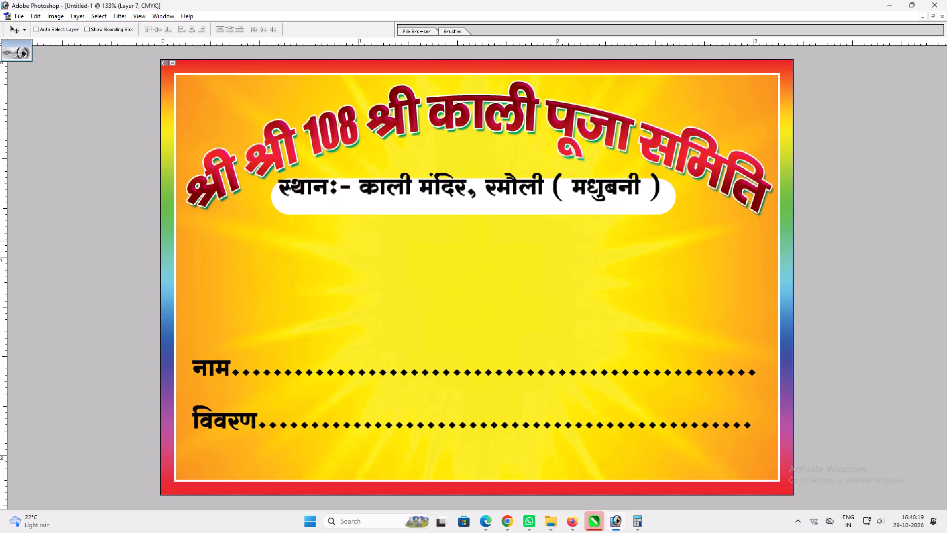
# Add a Color Overlay to the white pill in blue with C 100, M 60 and Y 0.
pyautogui.hotkey('alt', 'l')
pyautogui.hotkey('alt', 'y')
pyautogui.press('n')
pyautogui.click(499, 357)
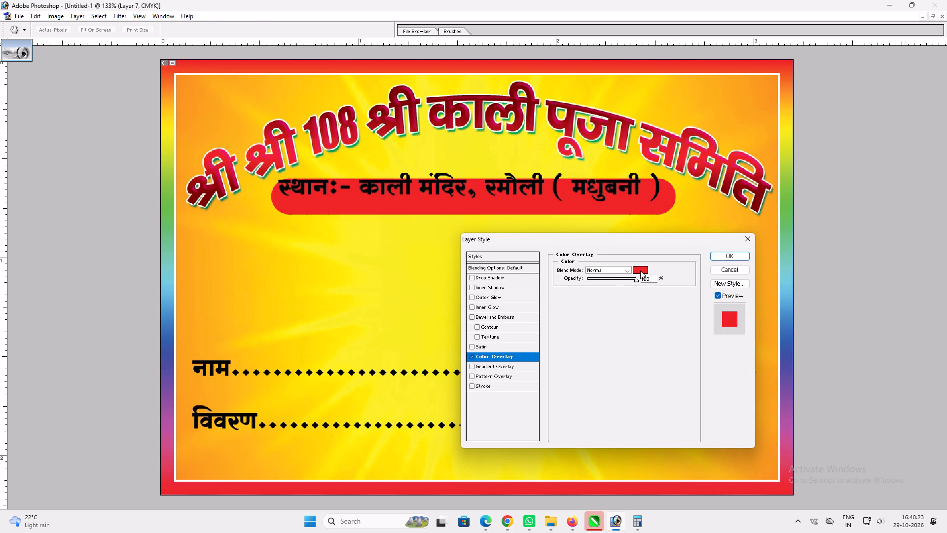
pyautogui.click(640, 270)
pyautogui.write('100')
pyautogui.press('Tab')
pyautogui.write('60')
pyautogui.press('Tab')
pyautogui.press('0')
pyautogui.press('Tab')
pyautogui.press('Return')
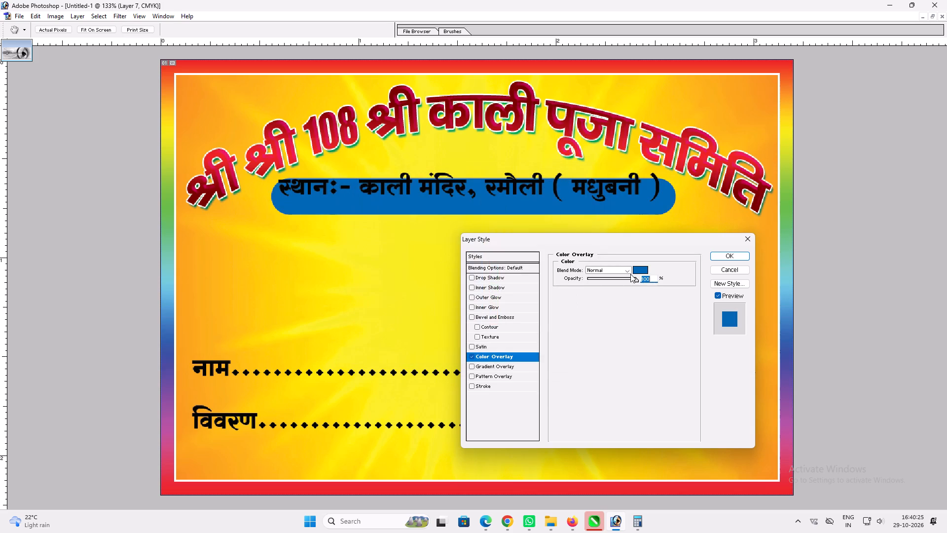
# Add a white outside Stroke to the blue pill and apply the layer style.
pyautogui.click(511, 383)
pyautogui.click(583, 321)
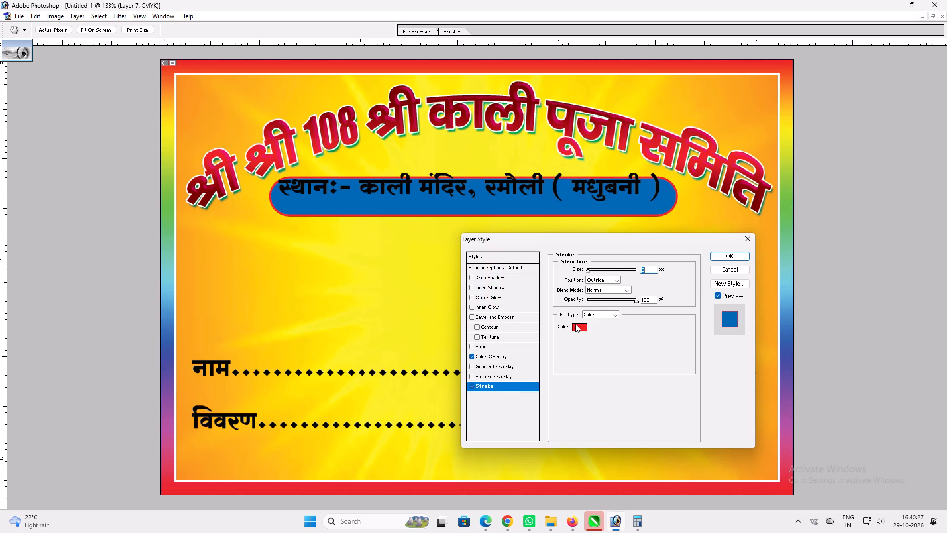
pyautogui.click(575, 324)
pyautogui.moveTo(428, 243); pyautogui.dragTo(300, 154)
pyautogui.press('Return')
pyautogui.press('Return')
pyautogui.press('v')
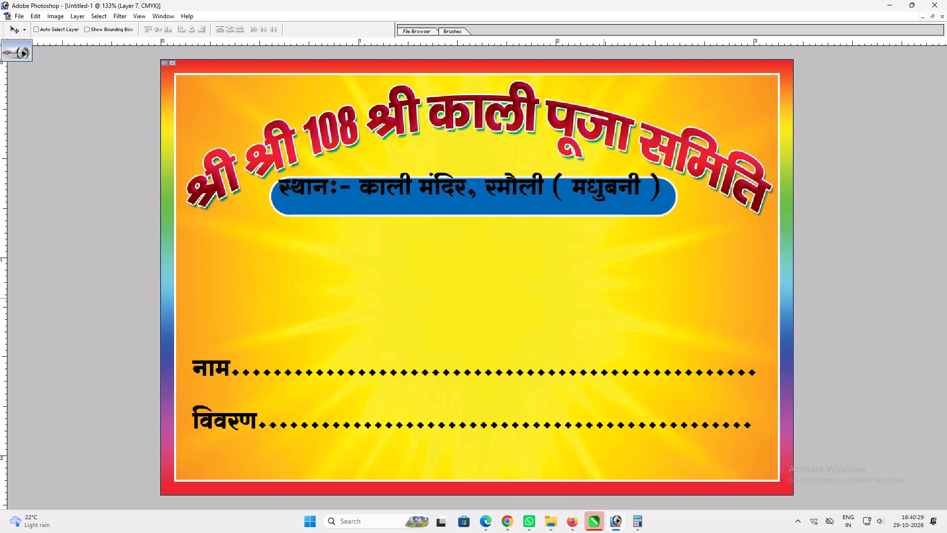
# Fill the venue line with white, move it down inside the blue pill and scale it to about 93% with Free Transform.
pyautogui.keyDown('ctrl'); pyautogui.click(560, 175); pyautogui.keyUp('ctrl')
pyautogui.hotkey('ctrl', 'shift', 'BackSpace')
pyautogui.write('vv')
pyautogui.moveTo(559, 199); pyautogui.dragTo(562, 206)
pyautogui.hotkey('ctrl', 't')
pyautogui.keyDown('alt'); pyautogui.keyDown('shift'); pyautogui.moveTo(659, 182); pyautogui.dragTo(646, 180); pyautogui.keyUp('shift'); pyautogui.keyUp('alt')
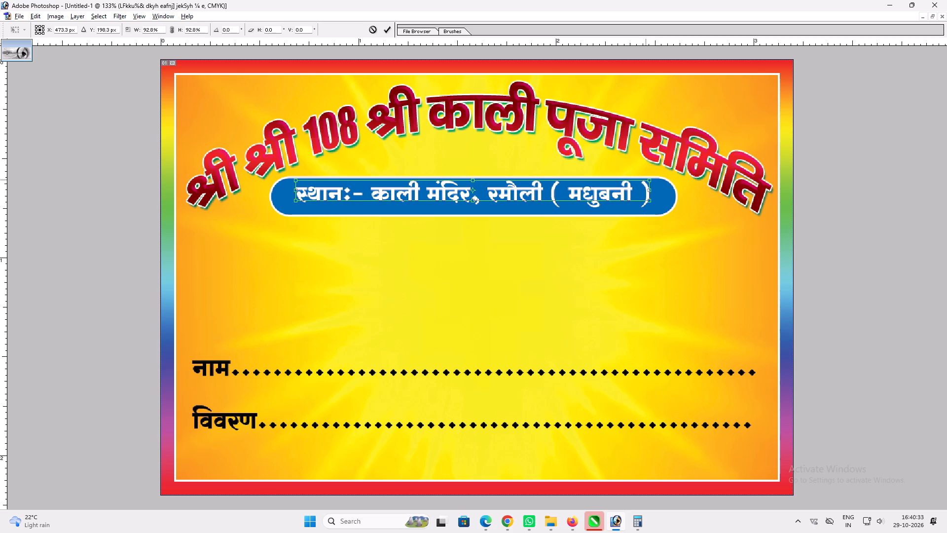
pyautogui.press('Return')
pyautogui.press('v')
pyautogui.click(626, 199)
pyautogui.press('v')
pyautogui.press('v')
# Switch to Chrome at the Google Images results for yellow background.
pyautogui.click(508, 516)
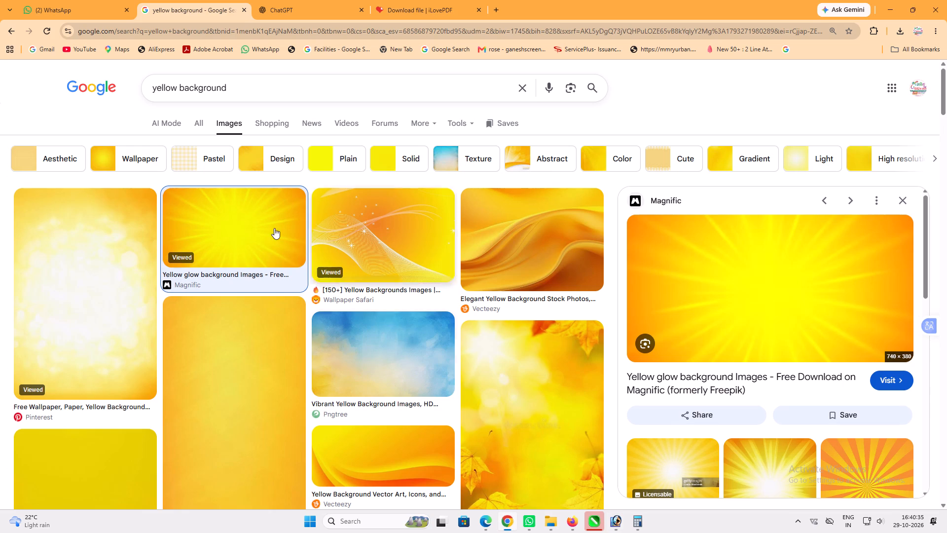
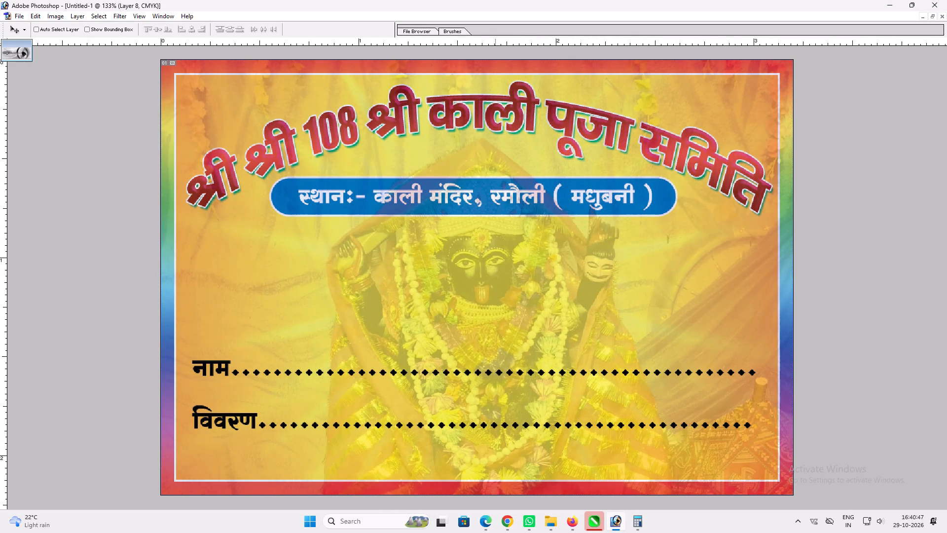
# Send the translucent Kali photo layer behind the heading, venue pill, form lines and rainbow border, keeping it above the bottom layer.
pyautogui.hotkey('ctrl', 'shift', '[')
pyautogui.hotkey('ctrl', ']')
pyautogui.press('v')
pyautogui.moveTo(495, 296); pyautogui.dragTo(497, 304)
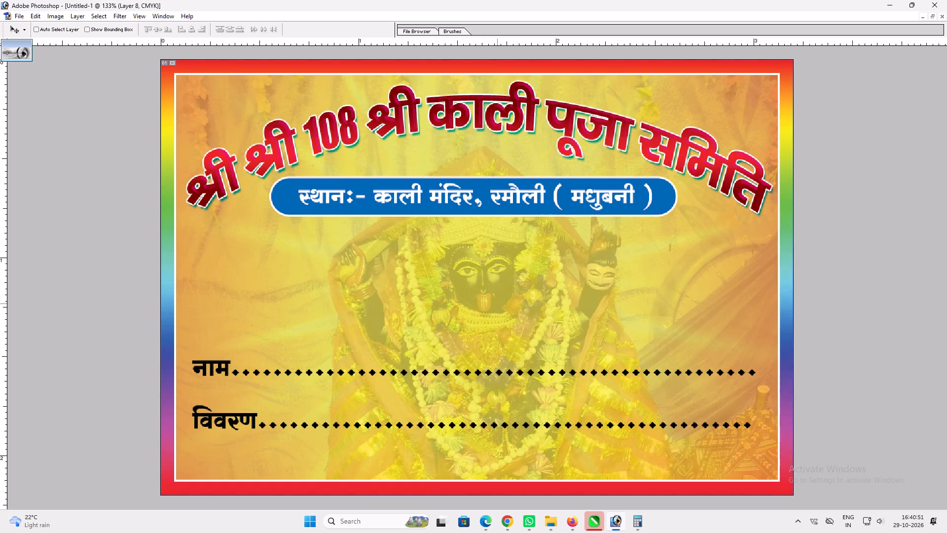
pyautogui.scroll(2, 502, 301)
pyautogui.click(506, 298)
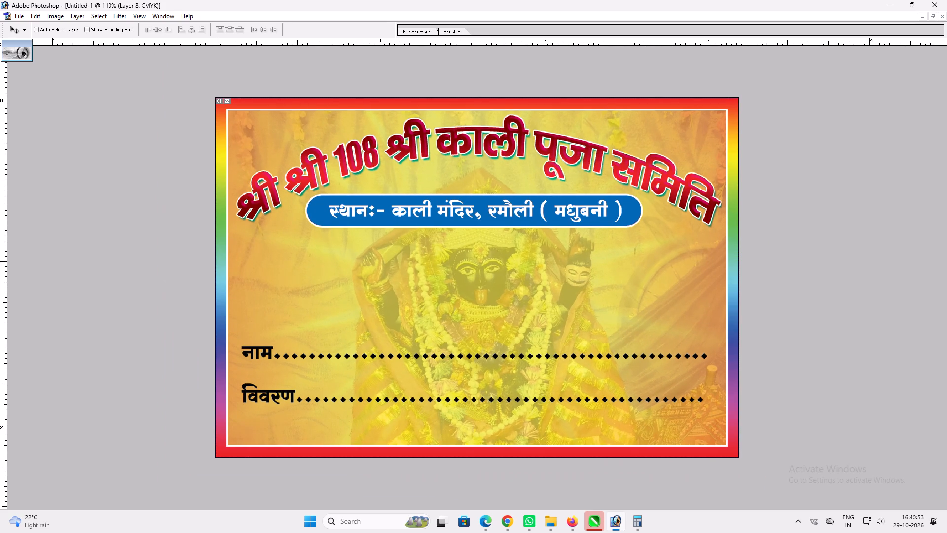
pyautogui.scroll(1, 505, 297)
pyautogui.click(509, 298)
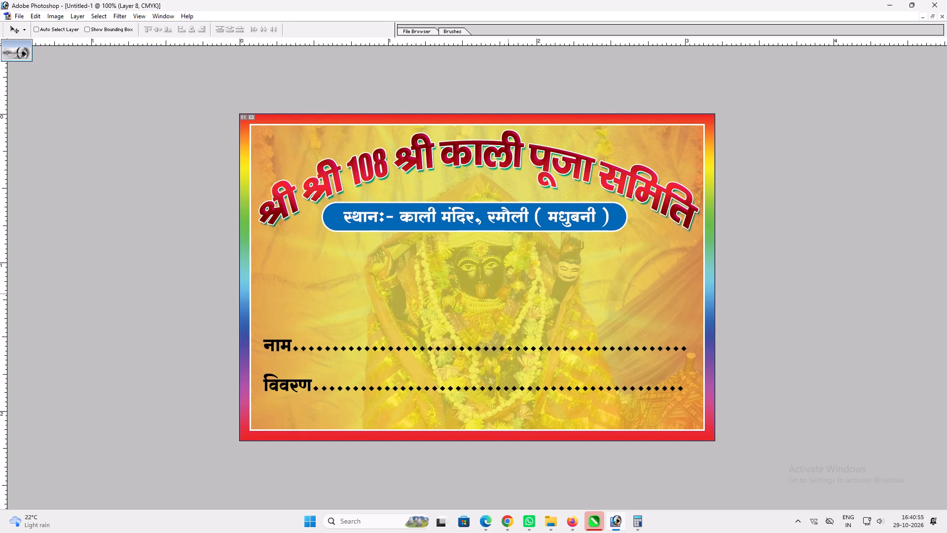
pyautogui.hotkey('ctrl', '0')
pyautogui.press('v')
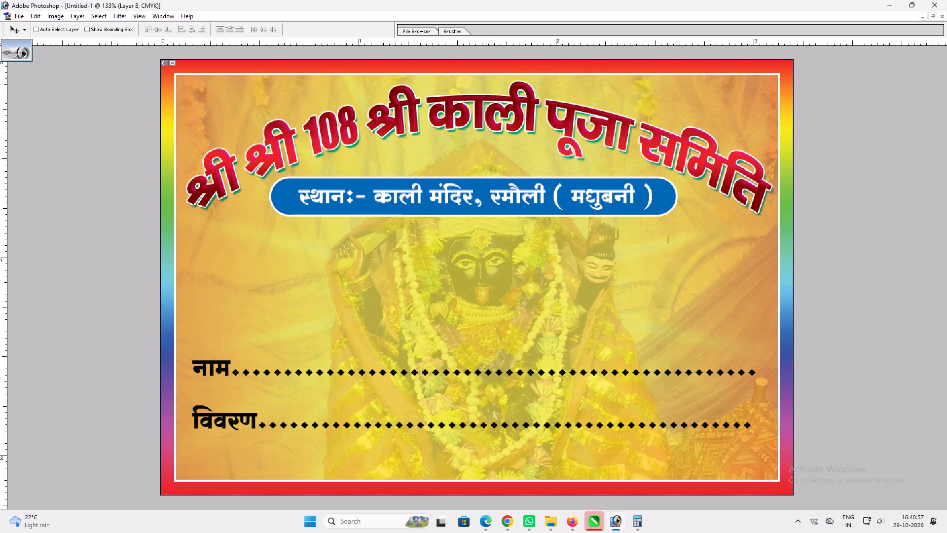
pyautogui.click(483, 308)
# Stretch the arched heading slightly taller downward with Free Transform.
pyautogui.keyDown('ctrl'); pyautogui.click(516, 124); pyautogui.keyUp('ctrl')
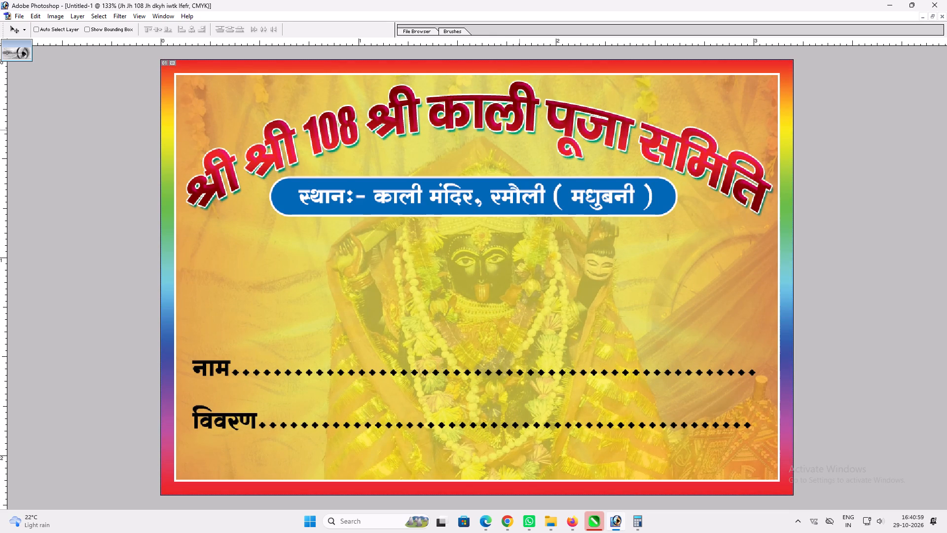
pyautogui.hotkey('ctrl', 't')
pyautogui.keyDown('shift'); pyautogui.moveTo(507, 214); pyautogui.dragTo(506, 230); pyautogui.keyUp('shift')
pyautogui.hotkey('shift', 'Return')
pyautogui.press('v')
# Move the blue venue pill together with its text down to just above the नाम line.
pyautogui.keyDown('ctrl'); pyautogui.click(495, 199); pyautogui.keyUp('ctrl')
pyautogui.moveTo(492, 195); pyautogui.dragTo(496, 232)
pyautogui.hotkey('ctrl', 'z')
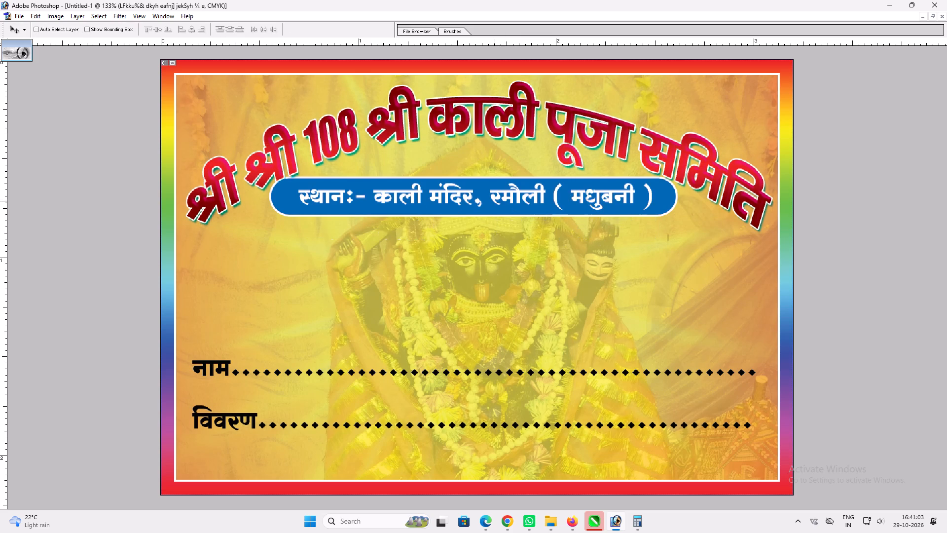
pyautogui.keyDown('ctrl'); pyautogui.keyDown('shift'); pyautogui.click(488, 186); pyautogui.keyUp('shift'); pyautogui.keyUp('ctrl')
pyautogui.moveTo(487, 184); pyautogui.dragTo(494, 322)
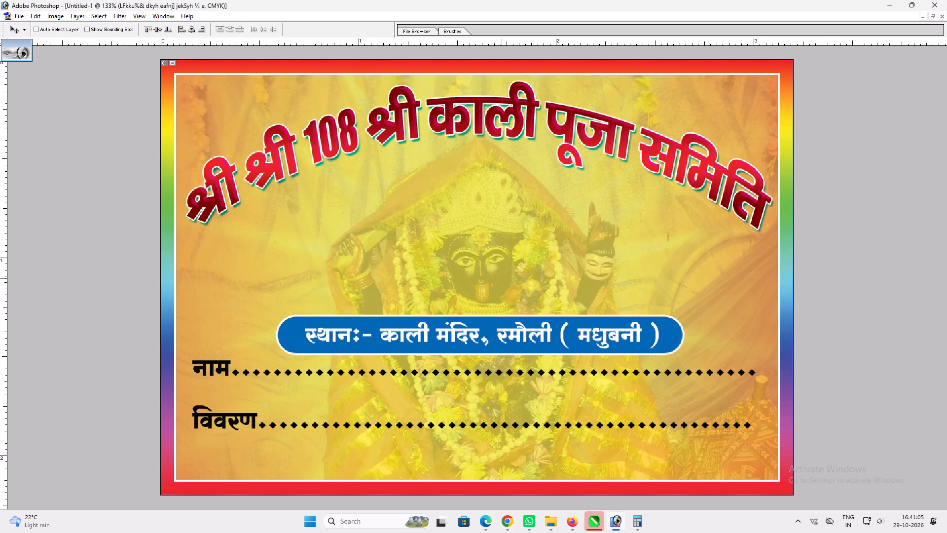
# Select the Kali photo layer and move it up so the deity's face sits closer to the heading.
pyautogui.keyDown('ctrl'); pyautogui.click(500, 267); pyautogui.keyUp('ctrl')
pyautogui.moveTo(501, 263); pyautogui.dragTo(499, 234)
pyautogui.hotkey('ctrl', 'z')
pyautogui.rightClick(490, 212)
pyautogui.click(505, 217)
pyautogui.keyDown('shift'); pyautogui.moveTo(508, 225); pyautogui.dragTo(508, 225); pyautogui.keyUp('shift')
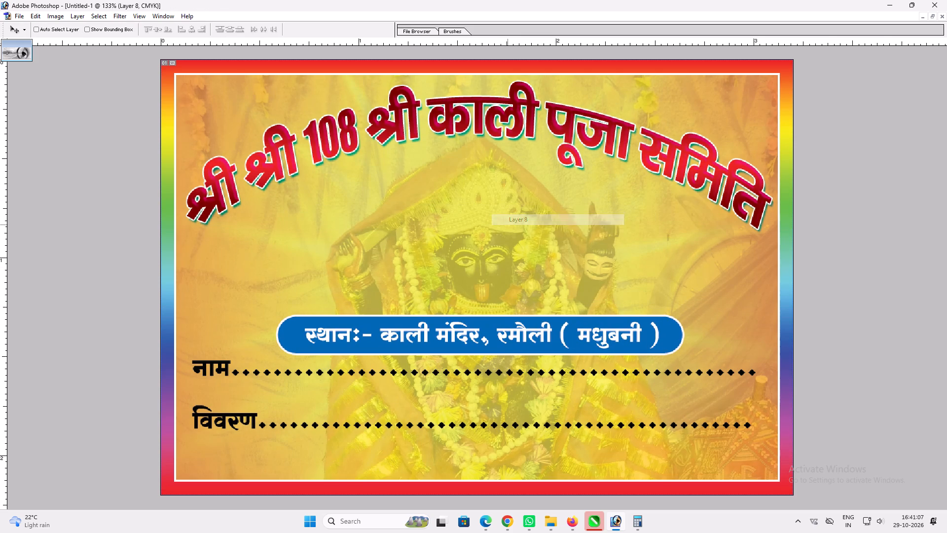
pyautogui.keyDown('shift'); pyautogui.moveTo(508, 225); pyautogui.dragTo(503, 187); pyautogui.keyUp('shift')
# Move the venue pill and its text up slightly, leaving a gap above the नाम line.
pyautogui.keyDown('ctrl'); pyautogui.click(509, 318); pyautogui.keyUp('ctrl')
pyautogui.moveTo(506, 324); pyautogui.dragTo(514, 302)
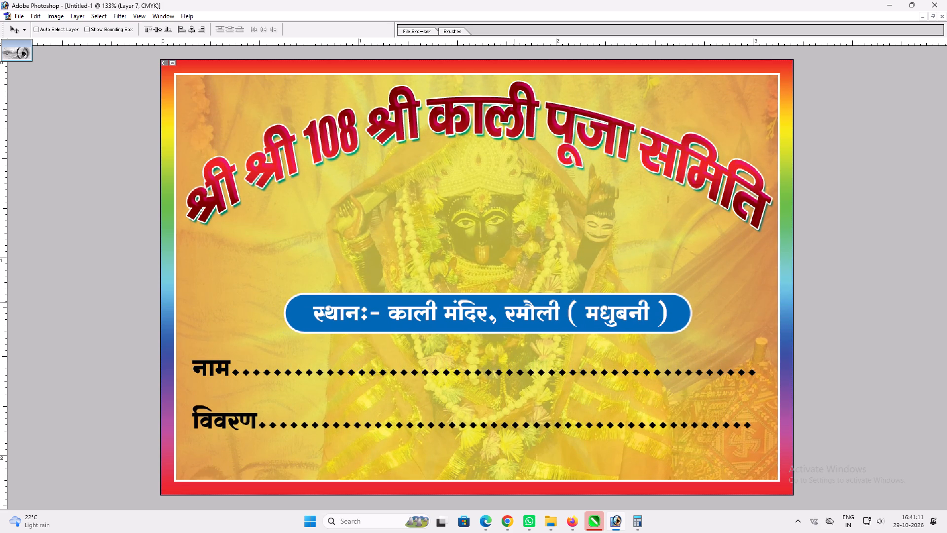
pyautogui.moveTo(514, 302); pyautogui.dragTo(517, 302)
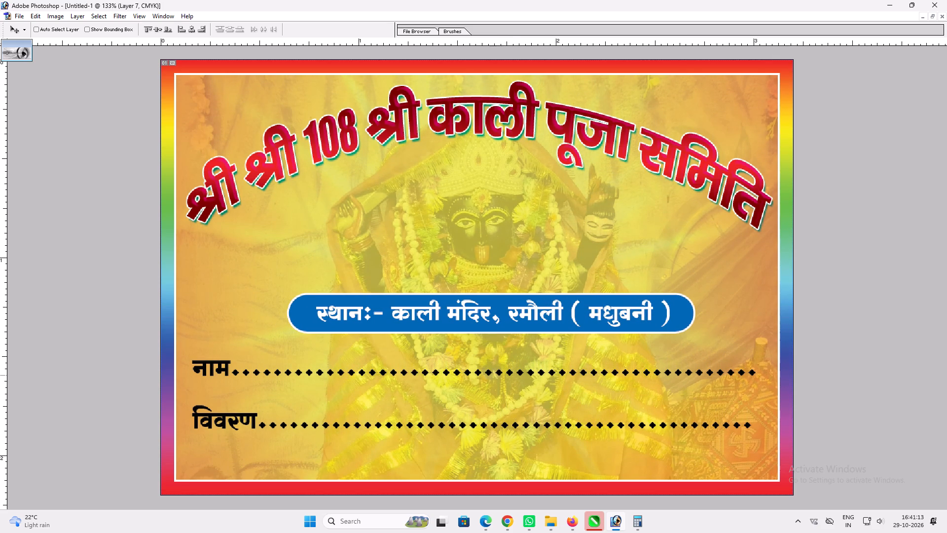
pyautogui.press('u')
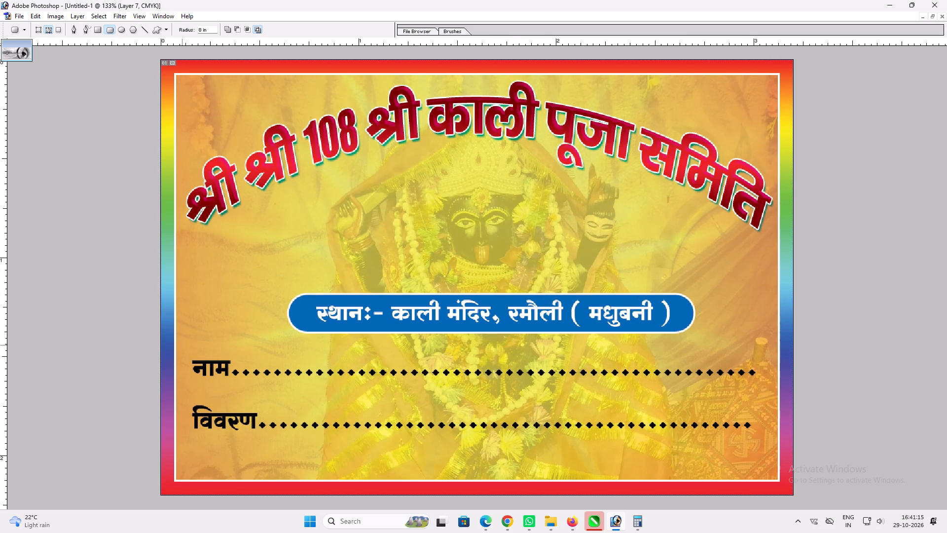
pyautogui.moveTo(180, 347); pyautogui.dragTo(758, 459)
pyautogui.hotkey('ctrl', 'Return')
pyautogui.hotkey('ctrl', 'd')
# Draw a rounded rectangle with a 0.1 in radius around the नाम and विवरण lines and convert it to a selection.
pyautogui.moveTo(216, 31); pyautogui.dragTo(0, 52)
pyautogui.write('0.1')
pyautogui.moveTo(187, 350); pyautogui.dragTo(600, 450)
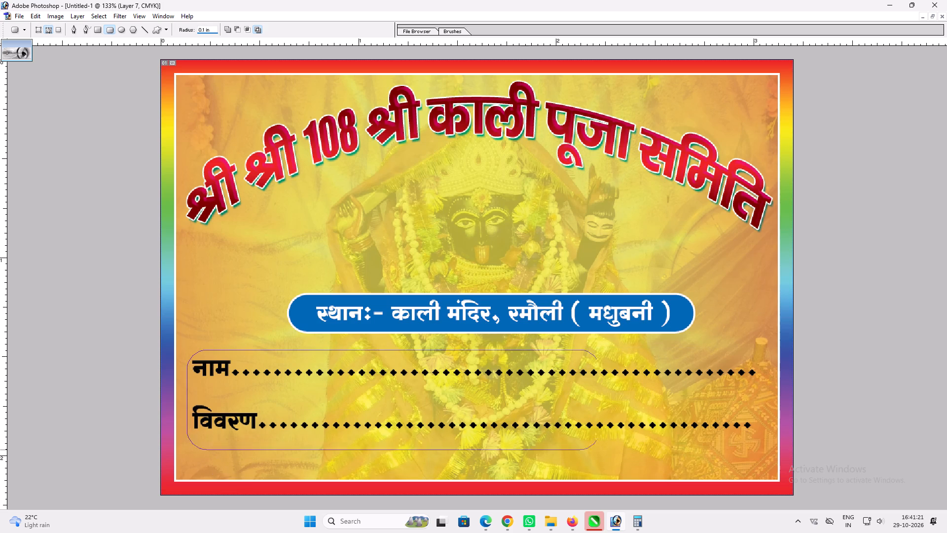
pyautogui.moveTo(600, 450); pyautogui.dragTo(766, 465)
pyautogui.hotkey('ctrl', 'Return')
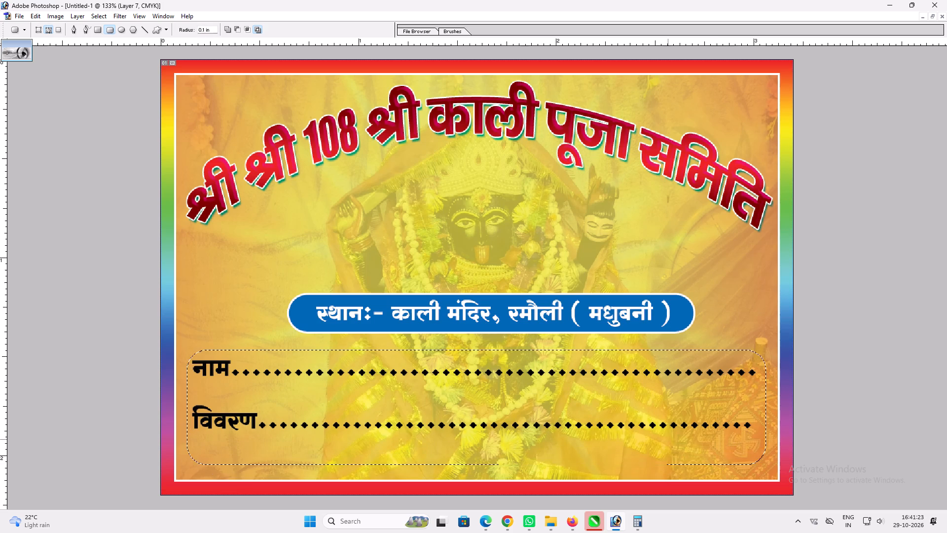
# Copy the selected area from the plain white layer, paste it as a new white box and bring it to the front.
pyautogui.press('v')
pyautogui.rightClick(244, 296)
pyautogui.click(276, 325)
pyautogui.hotkey('ctrl', 'c')
pyautogui.hotkey('ctrl', 'v')
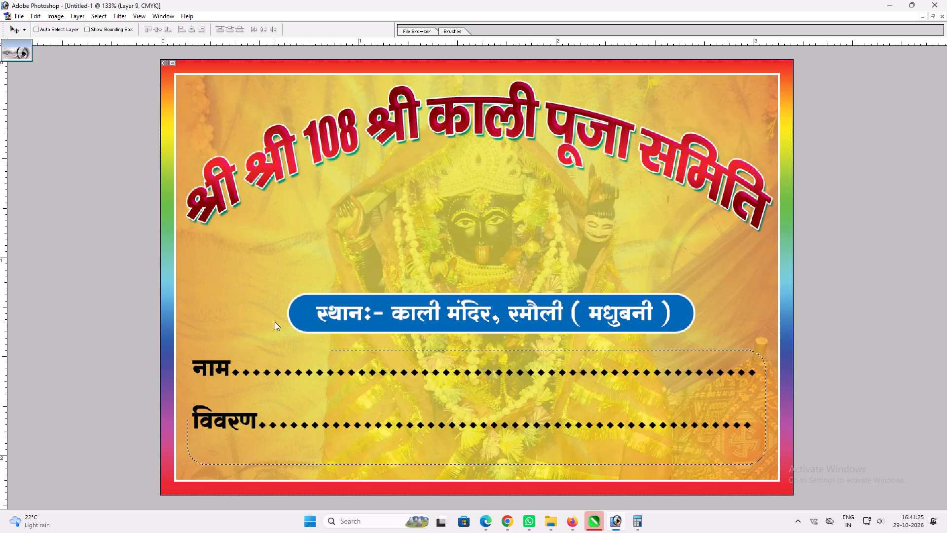
pyautogui.hotkey('ctrl', 'shift', ']')
# Add a Drop Shadow to the white box, slightly adjusting its distance, opacity and size, and apply the layer style.
pyautogui.hotkey('alt', 'l')
pyautogui.write('yd')
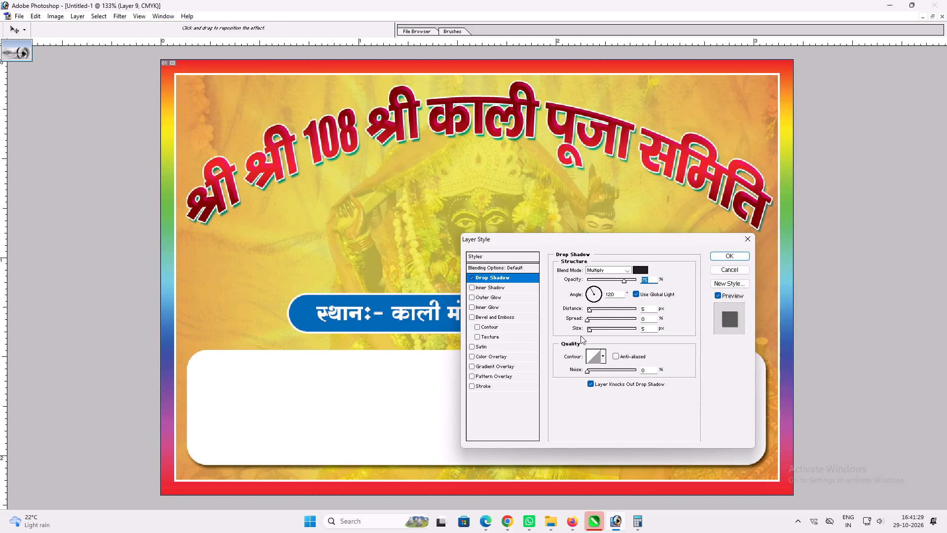
pyautogui.click(590, 307)
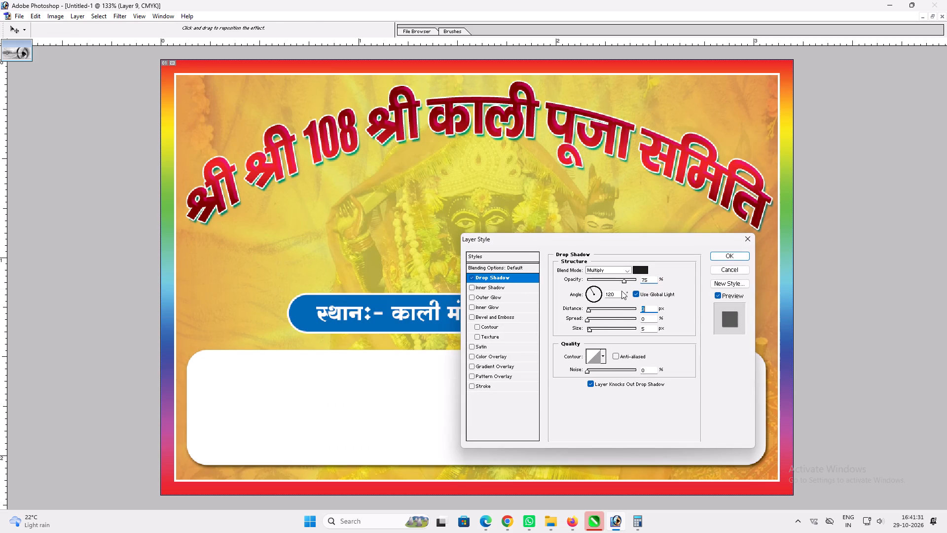
pyautogui.moveTo(626, 284); pyautogui.dragTo(631, 282)
pyautogui.moveTo(593, 328); pyautogui.dragTo(589, 329)
pyautogui.press('Return')
# Widen the white box to about 100.3% with Free Transform.
pyautogui.hotkey('ctrl', 't')
pyautogui.keyDown('shift'); pyautogui.click(766, 374); pyautogui.keyUp('shift')
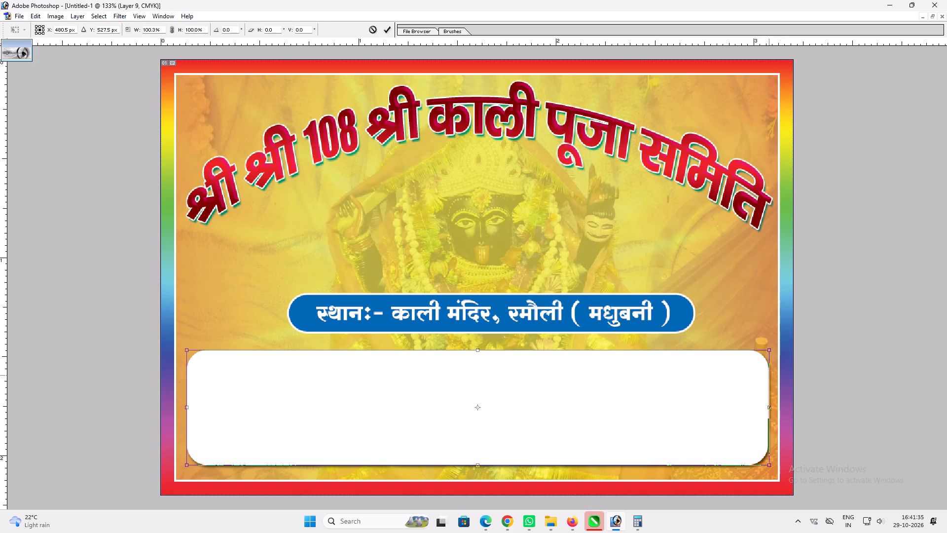
pyautogui.press('Return')
pyautogui.press('v')
# Rearrange the white box in the layer order so it lies above the Kali photo but behind the नाम and विवरण lines.
pyautogui.hotkey('ctrl', 'shift', '[')
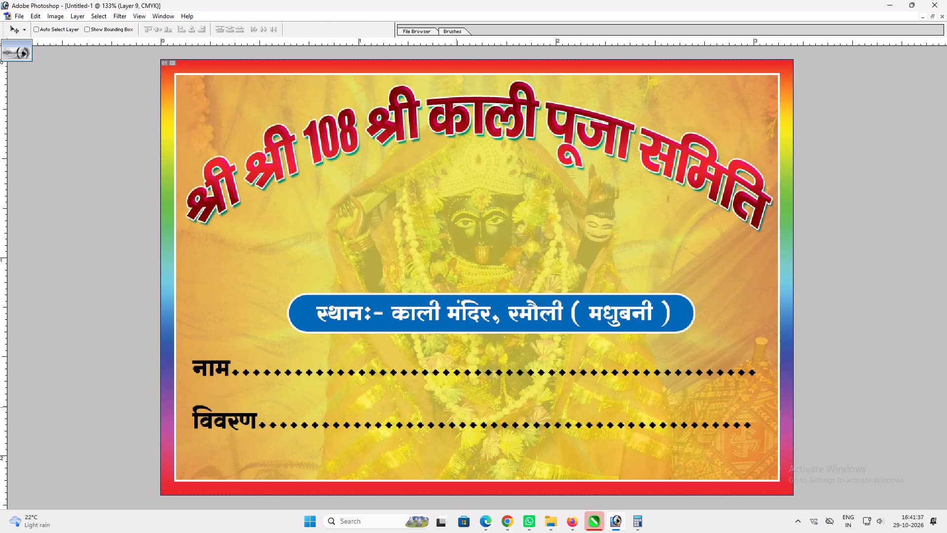
pyautogui.hotkey('ctrl', '\\')
pyautogui.hotkey('ctrl', ']')
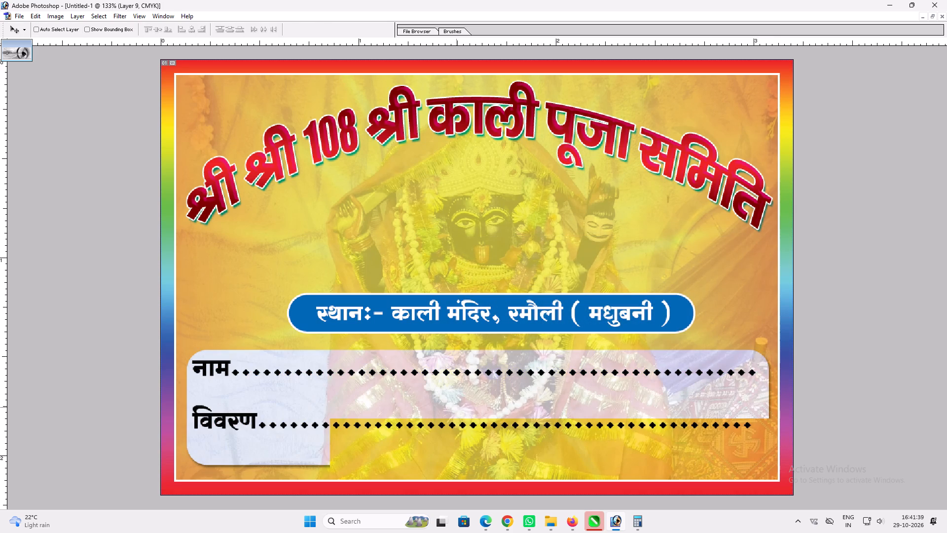
pyautogui.hotkey('ctrl', ']')
pyautogui.press('v')
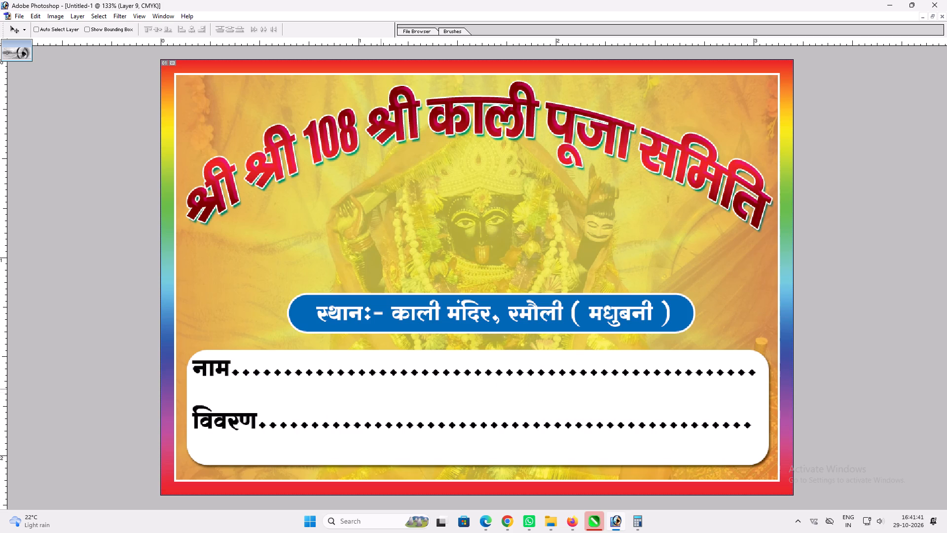
# Narrow the नाम and विवरण lines to about 96.7% width with Free Transform so they fit inside the white box.
pyautogui.keyDown('ctrl'); pyautogui.click(351, 374); pyautogui.keyUp('ctrl')
pyautogui.hotkey('ctrl', 't')
pyautogui.keyDown('shift'); pyautogui.moveTo(757, 379); pyautogui.dragTo(746, 379); pyautogui.keyUp('shift')
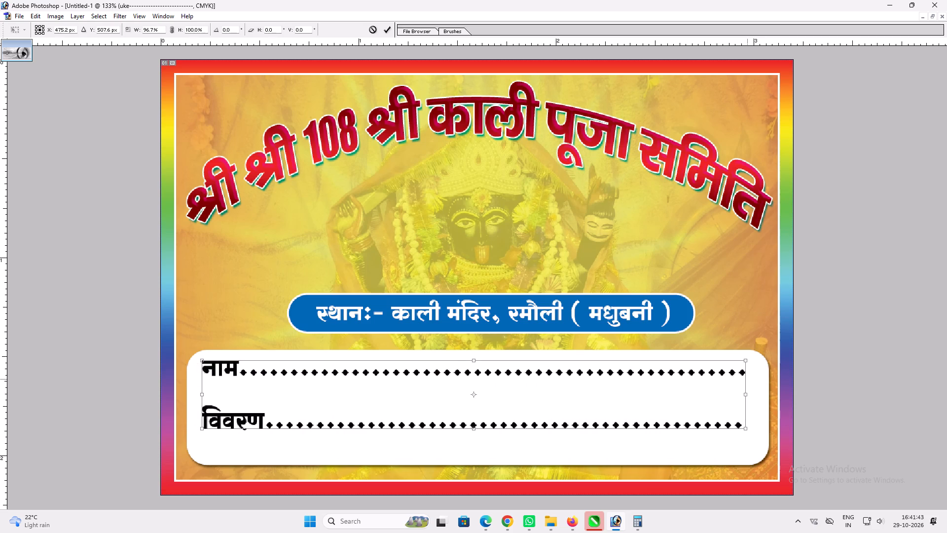
pyautogui.keyDown('shift'); pyautogui.moveTo(746, 379); pyautogui.dragTo(745, 379); pyautogui.keyUp('shift')
pyautogui.hotkey('shift', 'Return')
pyautogui.press('v')
# Stretch the नाम and विवरण lines taller with Free Transform and position them centrally inside the white box.
pyautogui.click(664, 406)
pyautogui.hotkey('ctrl', 't')
pyautogui.keyDown('shift'); pyautogui.moveTo(745, 428); pyautogui.dragTo(753, 429); pyautogui.keyUp('shift')
pyautogui.keyDown('shift'); pyautogui.moveTo(737, 430); pyautogui.dragTo(730, 436); pyautogui.keyUp('shift')
pyautogui.hotkey('shift', 'Return')
pyautogui.press('v')
pyautogui.press('v')
pyautogui.moveTo(695, 441); pyautogui.dragTo(697, 449)
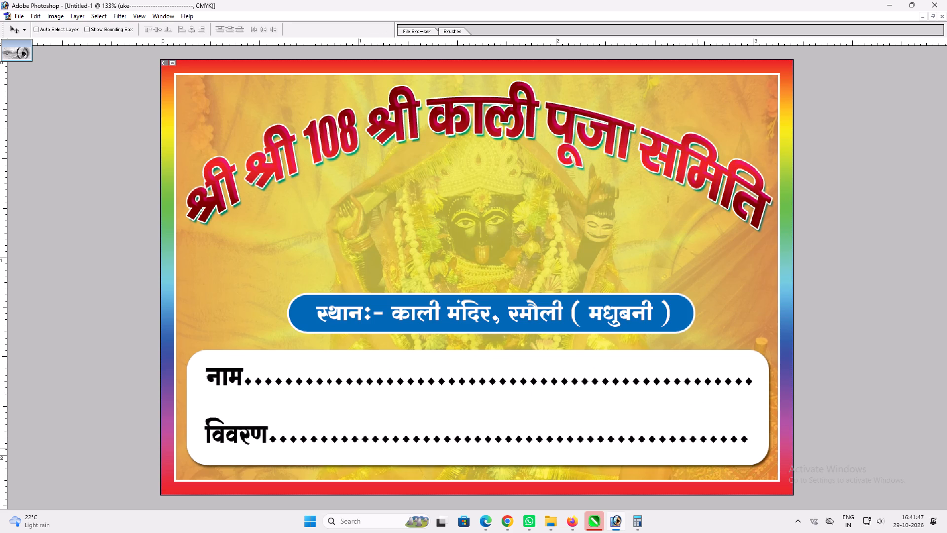
pyautogui.moveTo(697, 449); pyautogui.dragTo(697, 449)
# Add a Color Overlay to the नाम and विवरण lines.
pyautogui.hotkey('alt', 'l')
pyautogui.write('ytn')
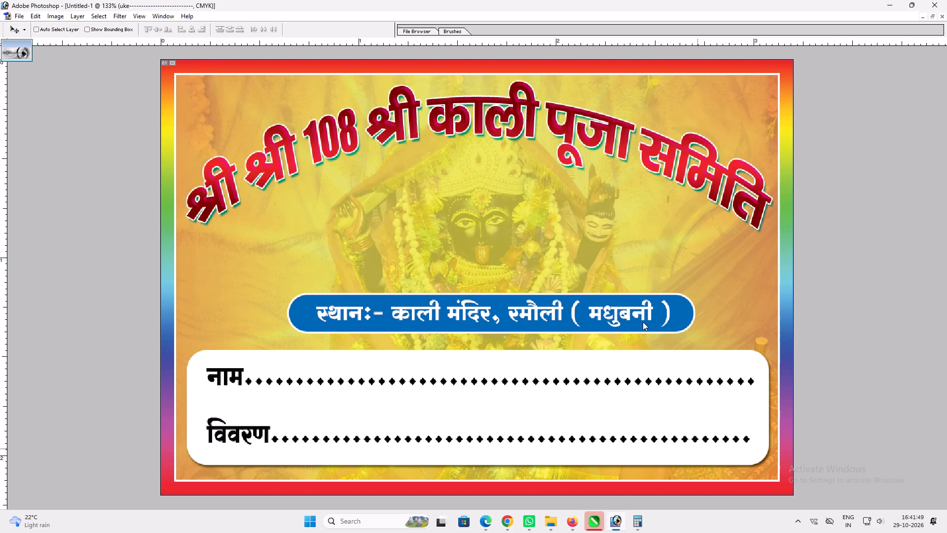
pyautogui.click(486, 354)
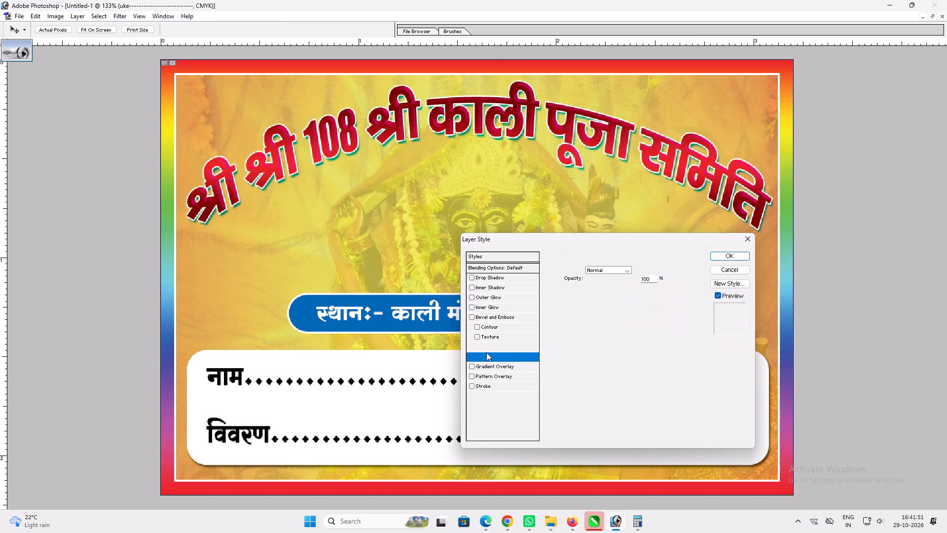
pyautogui.click(474, 343)
# Set the form lines' overlay colour to blue with C 100, M 60 and Y 0, and apply the layer style.
pyautogui.click(643, 267)
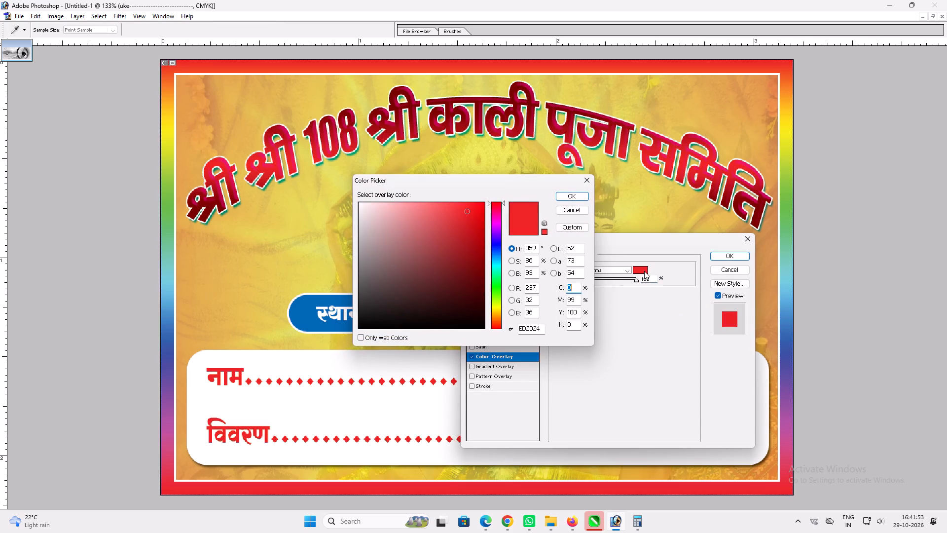
pyautogui.press('Tab')
pyautogui.hotkey('shift', 'Tab')
pyautogui.press('1')
pyautogui.write('00')
pyautogui.press('Tab')
pyautogui.press('0')
pyautogui.press('Tab')
pyautogui.press('6')
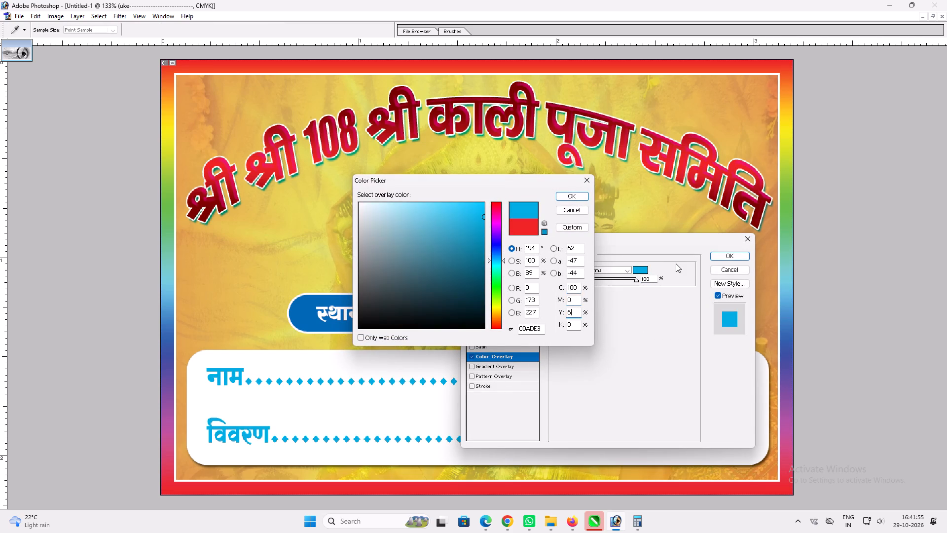
pyautogui.press('0')
pyautogui.hotkey('shift', 'Tab')
pyautogui.press('Tab')
pyautogui.hotkey('shift', 'Tab')
pyautogui.press('0')
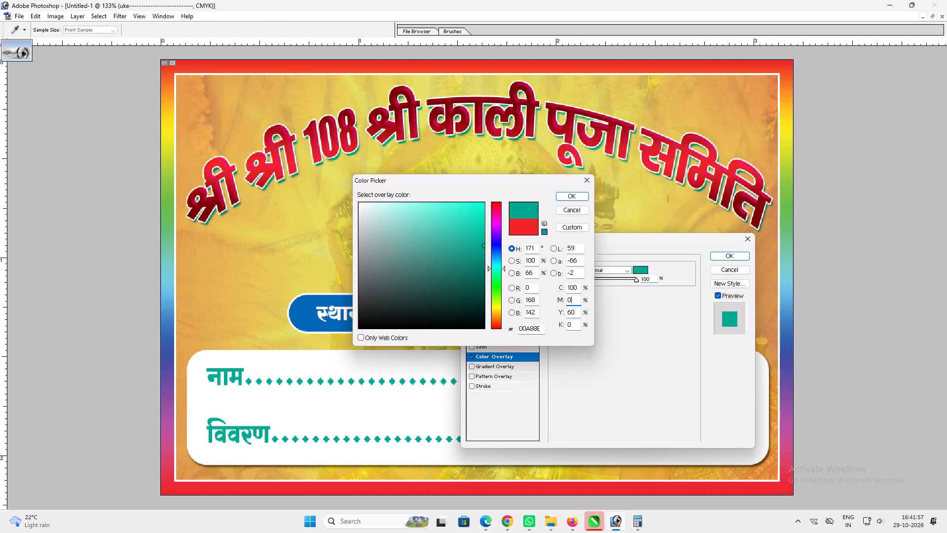
pyautogui.hotkey('shift', 'Tab')
pyautogui.press('Tab')
pyautogui.press('6')
pyautogui.press('0')
pyautogui.press('Tab')
pyautogui.press('0')
pyautogui.press('Return')
pyautogui.press('Return')
pyautogui.write('vv')
pyautogui.click(633, 392)
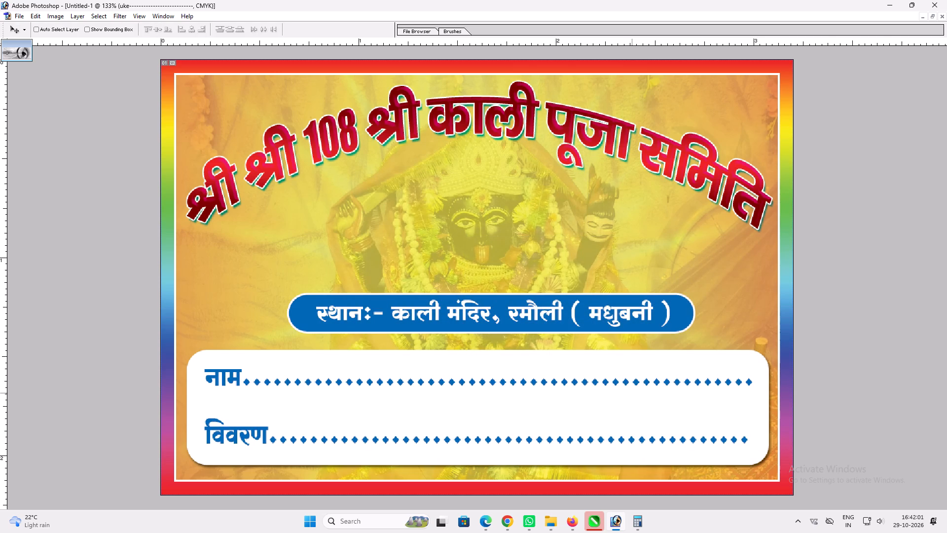
# Tighten the letter spacing of the whole venue line in the blue pill.
pyautogui.press('t')
pyautogui.click(611, 319)
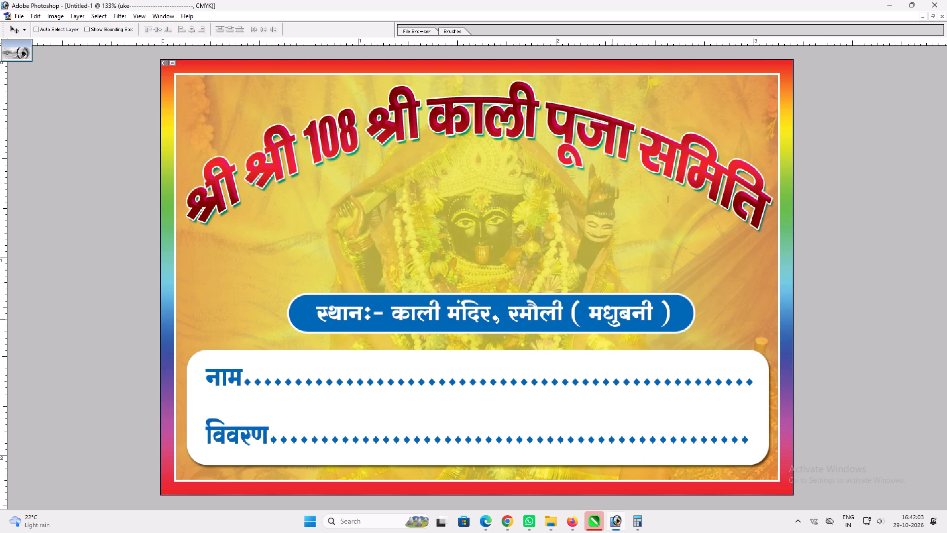
pyautogui.click(612, 317)
pyautogui.hotkey('ctrl', 'a')
pyautogui.hotkey('alt', 'Left')
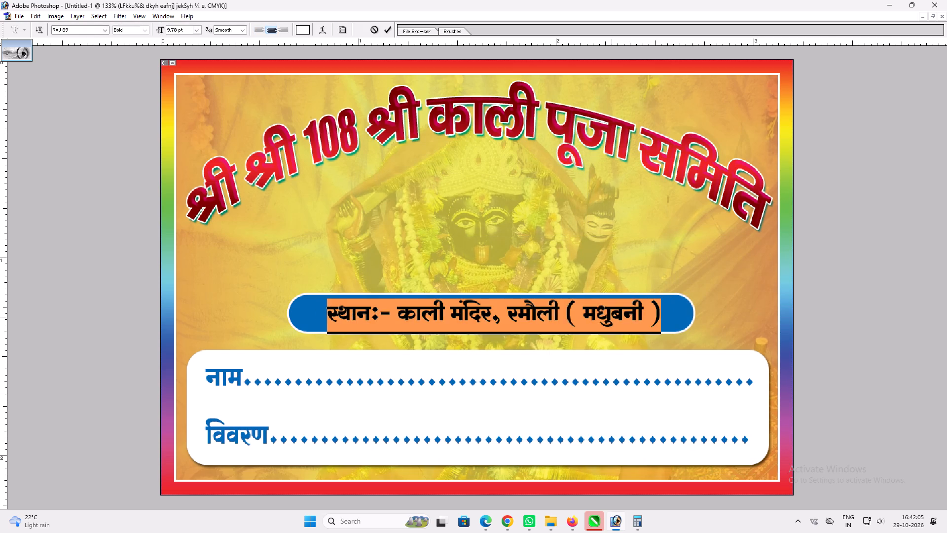
pyautogui.hotkey('ctrl', 'z')
pyautogui.hotkey('ctrl', 'Return')
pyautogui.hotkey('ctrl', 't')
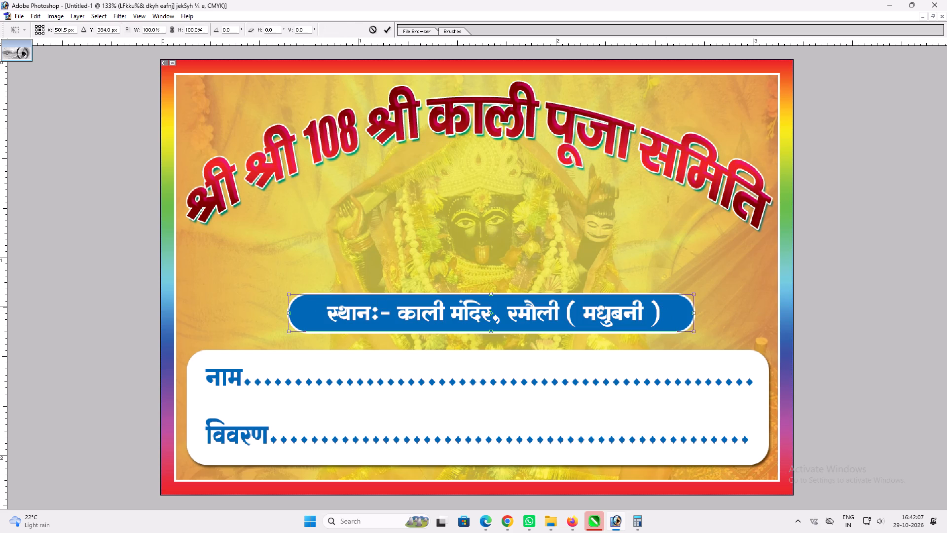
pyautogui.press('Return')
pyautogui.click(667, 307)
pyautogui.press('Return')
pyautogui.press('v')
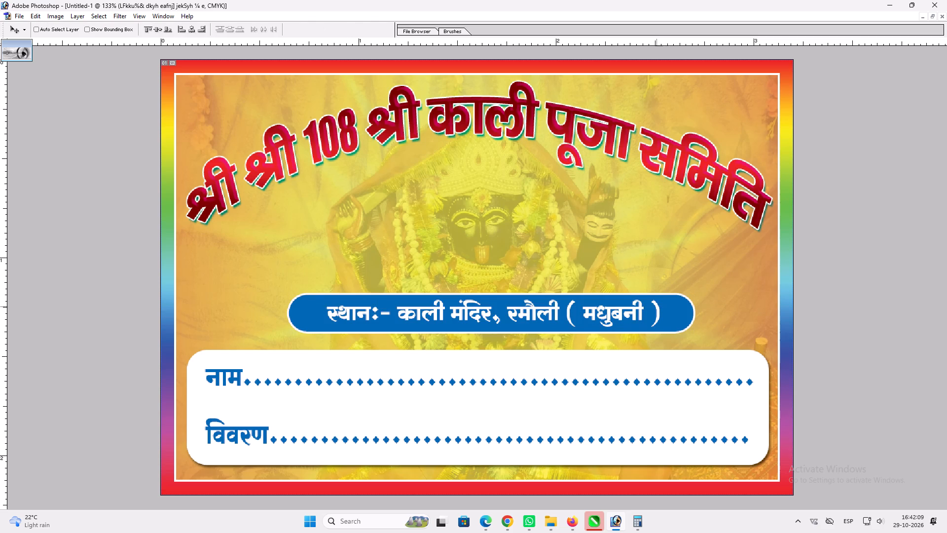
# Enlarge the venue line horizontally with Free Transform so it fills more of the blue pill.
pyautogui.keyDown('ctrl'); pyautogui.keyDown('shift'); pyautogui.click(656, 306); pyautogui.keyUp('shift'); pyautogui.keyUp('ctrl')
pyautogui.hotkey('ctrl', 't')
pyautogui.keyDown('shift'); pyautogui.moveTo(659, 307); pyautogui.dragTo(675, 308); pyautogui.keyUp('shift')
pyautogui.hotkey('shift', 'Return')
pyautogui.press('v')
pyautogui.press('t')
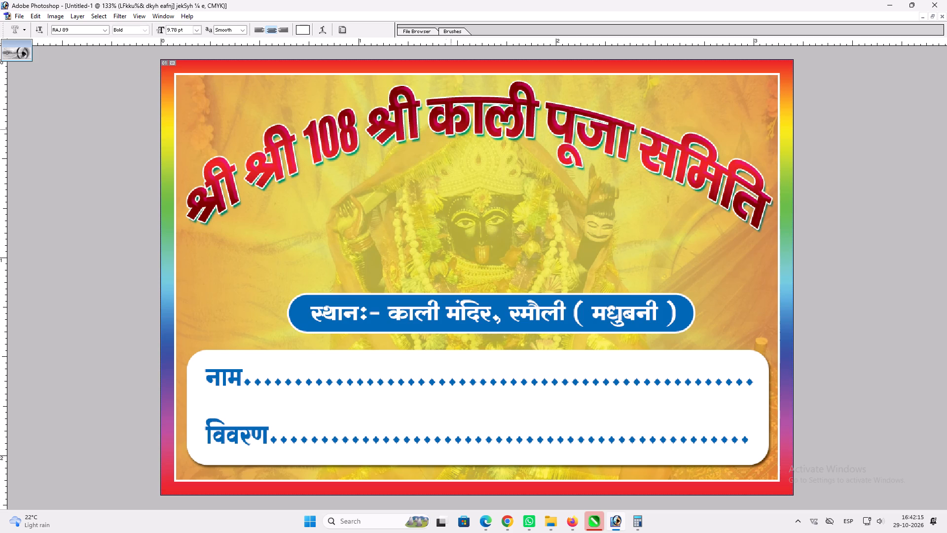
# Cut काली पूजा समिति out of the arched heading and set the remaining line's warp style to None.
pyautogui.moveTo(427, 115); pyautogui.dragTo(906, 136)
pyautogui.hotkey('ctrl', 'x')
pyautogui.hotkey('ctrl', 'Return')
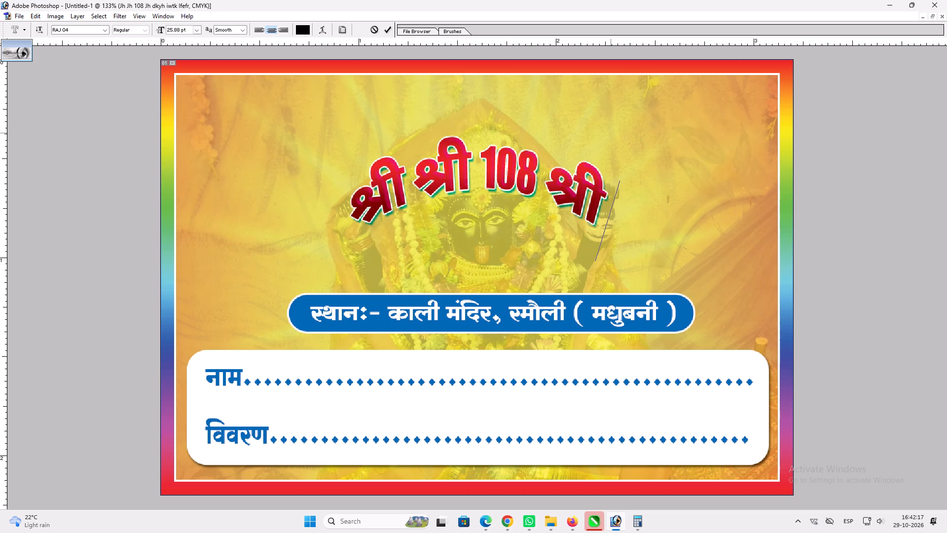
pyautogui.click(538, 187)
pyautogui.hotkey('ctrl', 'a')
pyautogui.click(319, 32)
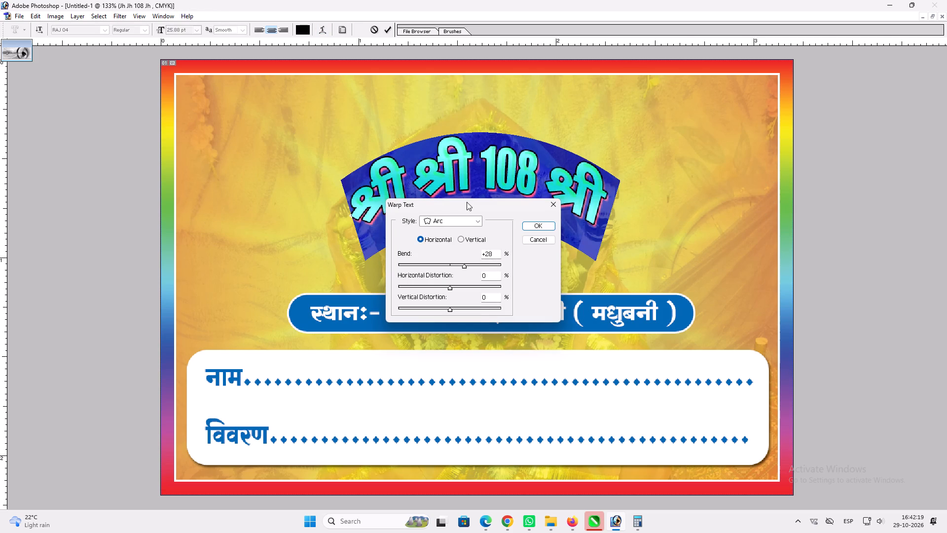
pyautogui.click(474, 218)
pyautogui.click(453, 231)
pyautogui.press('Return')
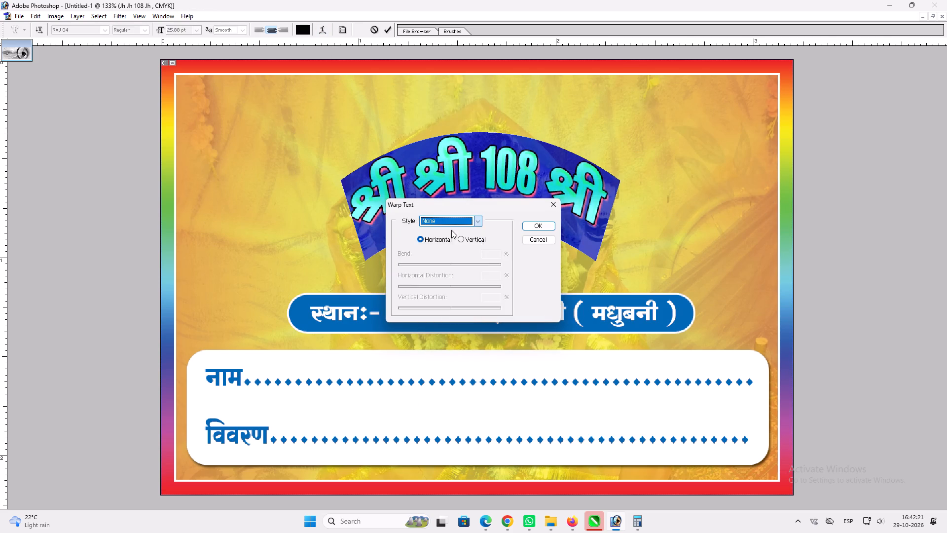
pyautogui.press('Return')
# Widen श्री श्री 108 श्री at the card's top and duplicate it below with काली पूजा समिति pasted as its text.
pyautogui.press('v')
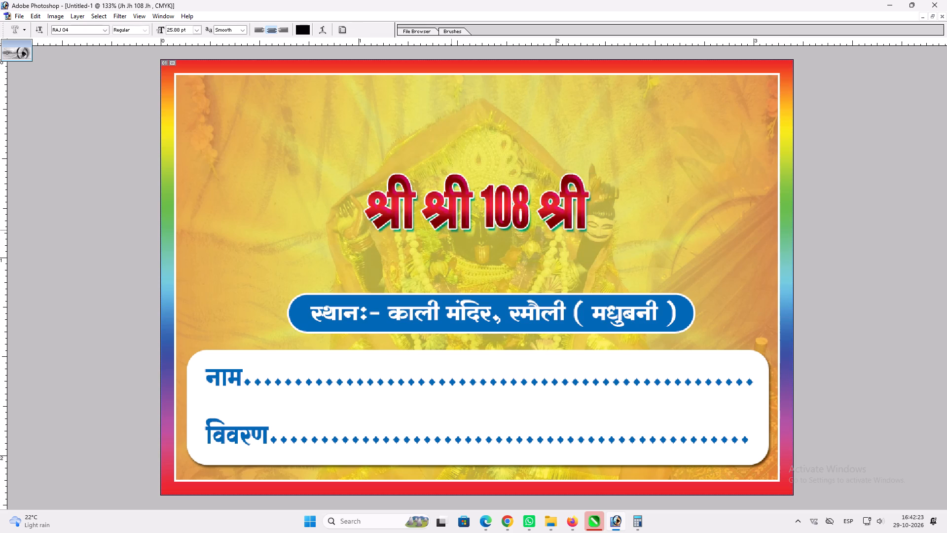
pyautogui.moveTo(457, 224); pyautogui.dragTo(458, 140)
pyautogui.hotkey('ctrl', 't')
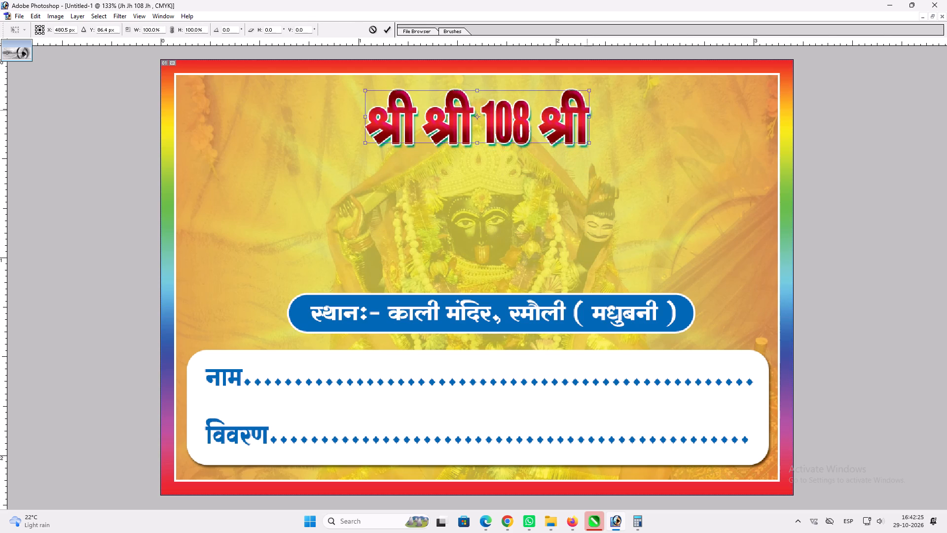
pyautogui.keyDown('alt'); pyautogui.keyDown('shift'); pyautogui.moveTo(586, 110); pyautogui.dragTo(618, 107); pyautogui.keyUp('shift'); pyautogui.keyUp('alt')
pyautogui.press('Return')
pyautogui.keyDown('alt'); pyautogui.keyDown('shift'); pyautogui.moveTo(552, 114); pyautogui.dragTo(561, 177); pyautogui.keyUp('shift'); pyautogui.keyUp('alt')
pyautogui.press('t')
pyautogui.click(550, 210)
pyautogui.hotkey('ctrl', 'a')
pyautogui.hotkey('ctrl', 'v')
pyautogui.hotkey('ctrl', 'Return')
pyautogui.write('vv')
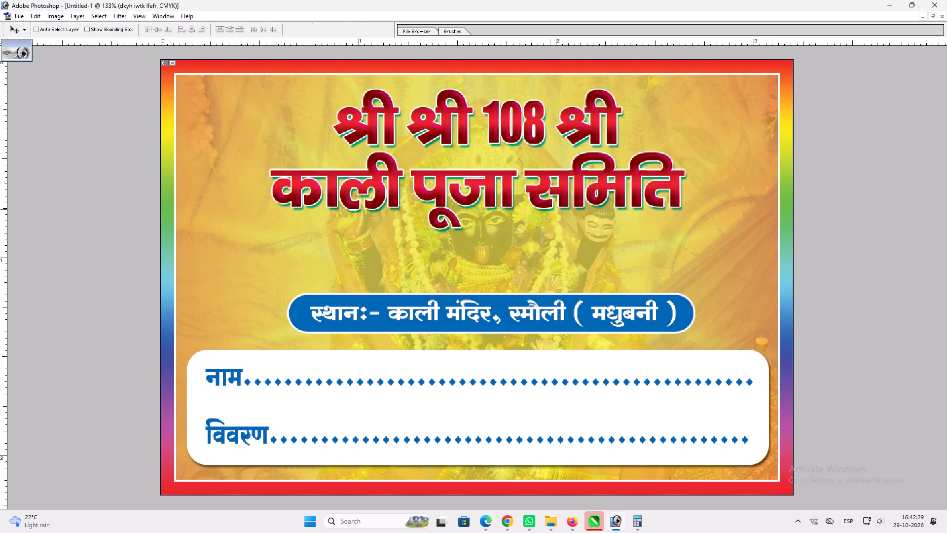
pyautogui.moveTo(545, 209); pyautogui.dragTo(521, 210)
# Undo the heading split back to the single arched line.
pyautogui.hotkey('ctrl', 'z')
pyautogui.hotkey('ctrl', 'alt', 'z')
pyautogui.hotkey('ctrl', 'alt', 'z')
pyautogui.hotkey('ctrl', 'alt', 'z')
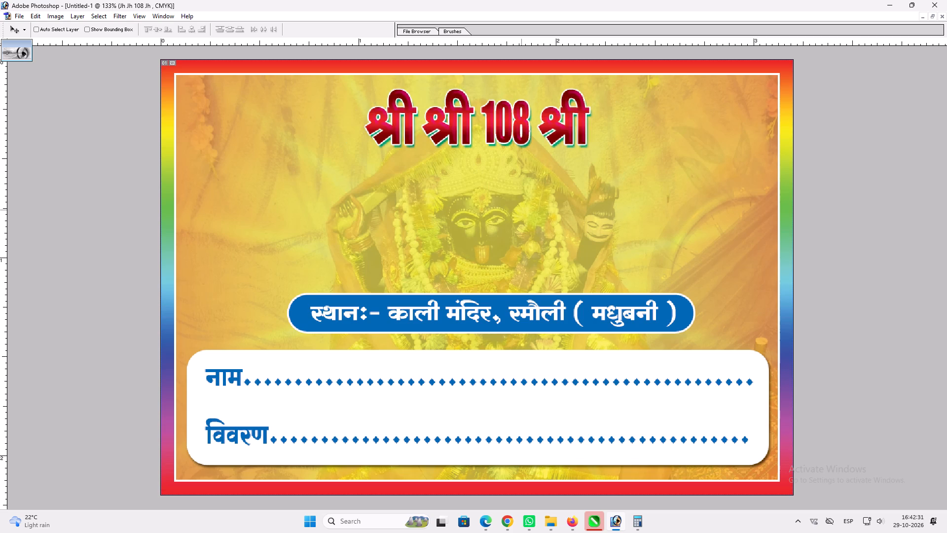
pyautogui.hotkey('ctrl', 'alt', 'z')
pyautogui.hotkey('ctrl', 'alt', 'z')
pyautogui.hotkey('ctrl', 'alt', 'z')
# Stretch the arched heading slightly taller from its bottom edge with Free Transform.
pyautogui.hotkey('ctrl', 't')
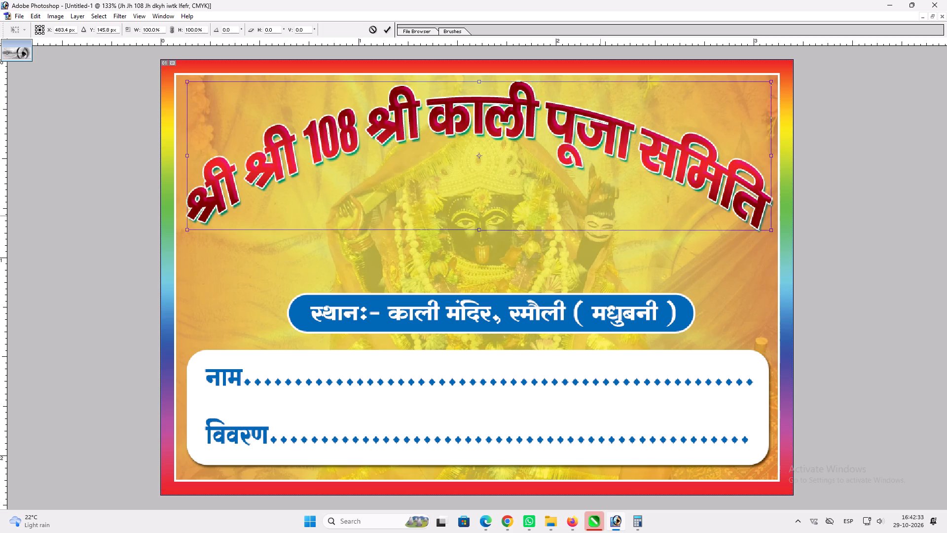
pyautogui.keyDown('shift'); pyautogui.moveTo(579, 231); pyautogui.dragTo(576, 246); pyautogui.keyUp('shift')
pyautogui.press('Return')
pyautogui.press('v')
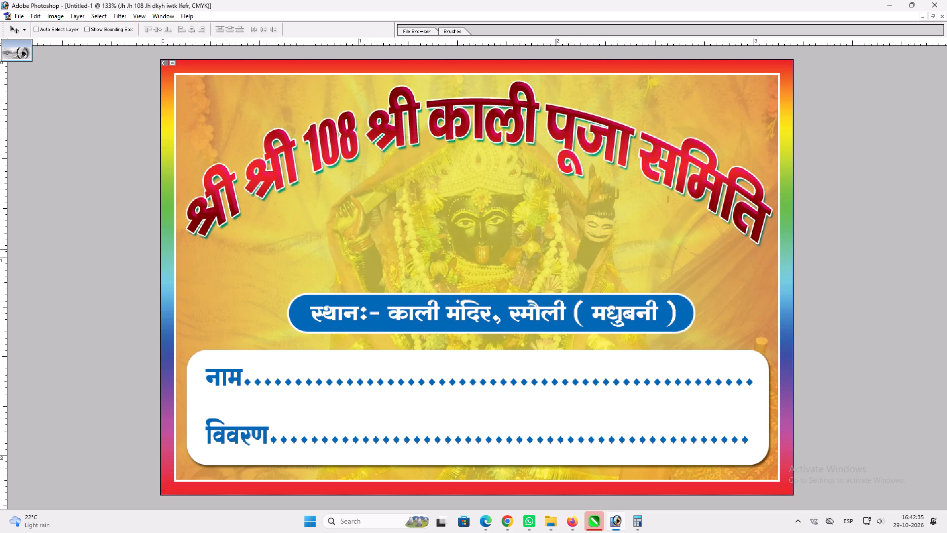
# Move the blue venue pill with its text slightly upward.
pyautogui.keyDown('ctrl'); pyautogui.click(534, 315); pyautogui.keyUp('ctrl')
pyautogui.moveTo(534, 313); pyautogui.dragTo(532, 301)
pyautogui.hotkey('ctrl', 'z')
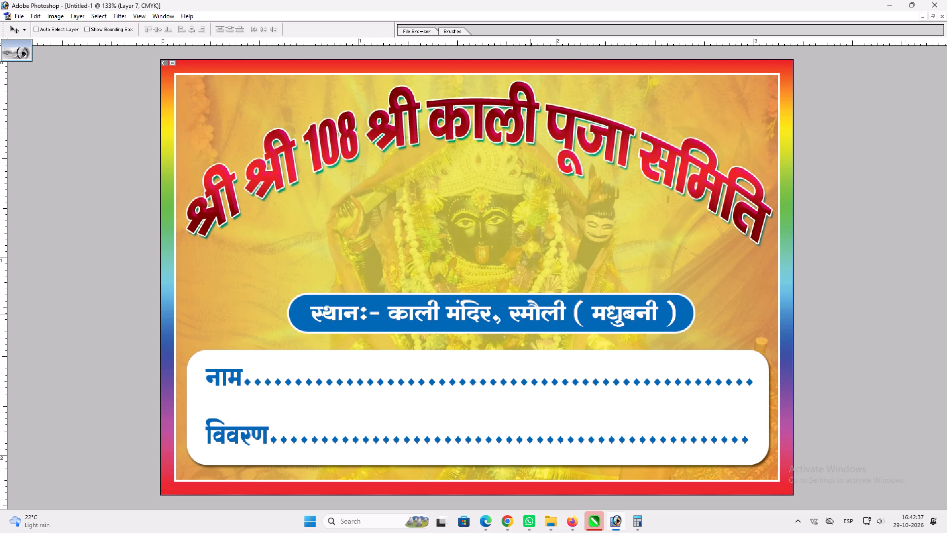
pyautogui.keyDown('ctrl'); pyautogui.keyDown('shift'); pyautogui.click(530, 314); pyautogui.keyUp('shift'); pyautogui.keyUp('ctrl')
pyautogui.moveTo(530, 314); pyautogui.dragTo(531, 308)
# Extend the top edge of the white नाम/विवरण box slightly upward with Free Transform.
pyautogui.keyDown('ctrl'); pyautogui.click(526, 362); pyautogui.keyUp('ctrl')
pyautogui.hotkey('ctrl', 't')
pyautogui.click(526, 350)
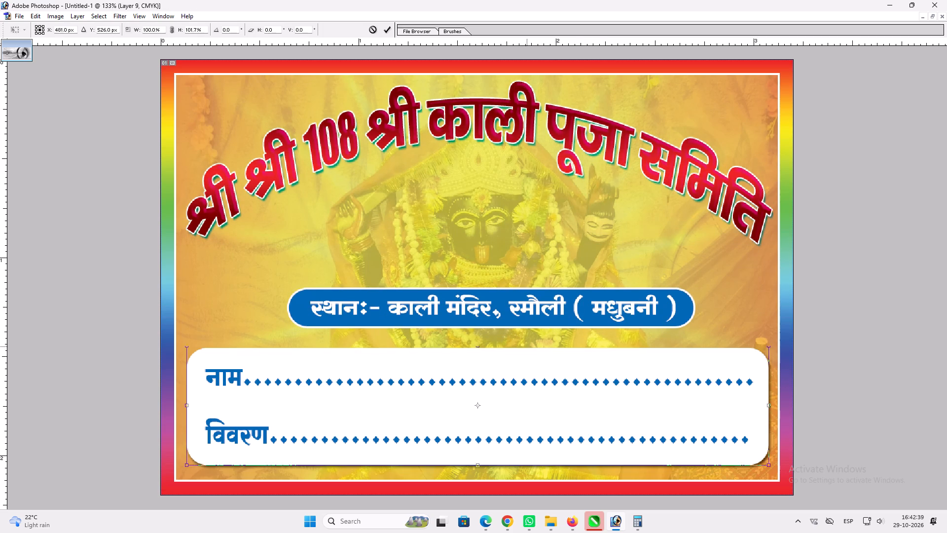
pyautogui.hotkey('shift', 'Return')
pyautogui.press('v')
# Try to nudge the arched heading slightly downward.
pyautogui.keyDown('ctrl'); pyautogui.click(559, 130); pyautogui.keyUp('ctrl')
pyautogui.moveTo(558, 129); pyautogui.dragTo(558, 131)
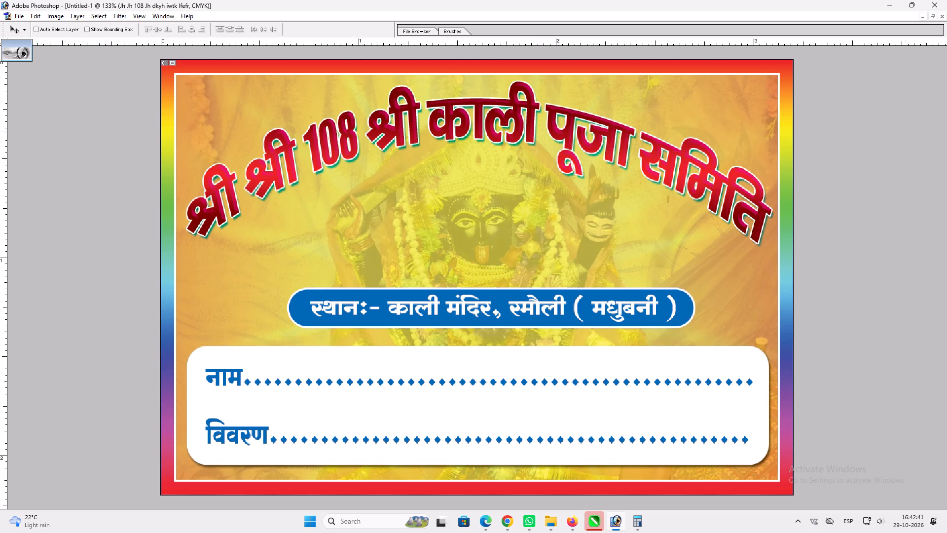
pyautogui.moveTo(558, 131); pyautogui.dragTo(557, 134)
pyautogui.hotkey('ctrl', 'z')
# Break the heading into two lines before काली पूजा समिति and set its warp style to None.
pyautogui.press('t')
pyautogui.click(428, 122)
pyautogui.press('Return')
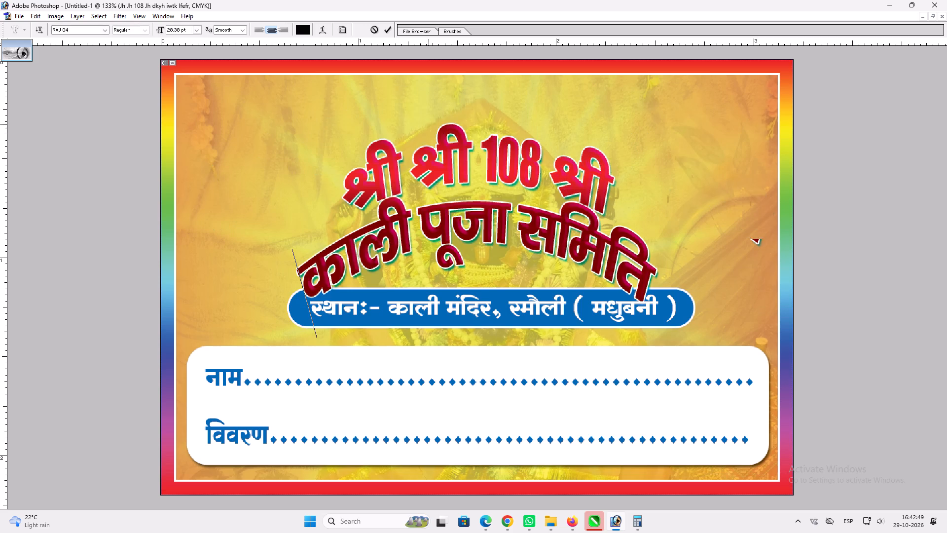
pyautogui.hotkey('ctrl', 'a')
pyautogui.click(324, 27)
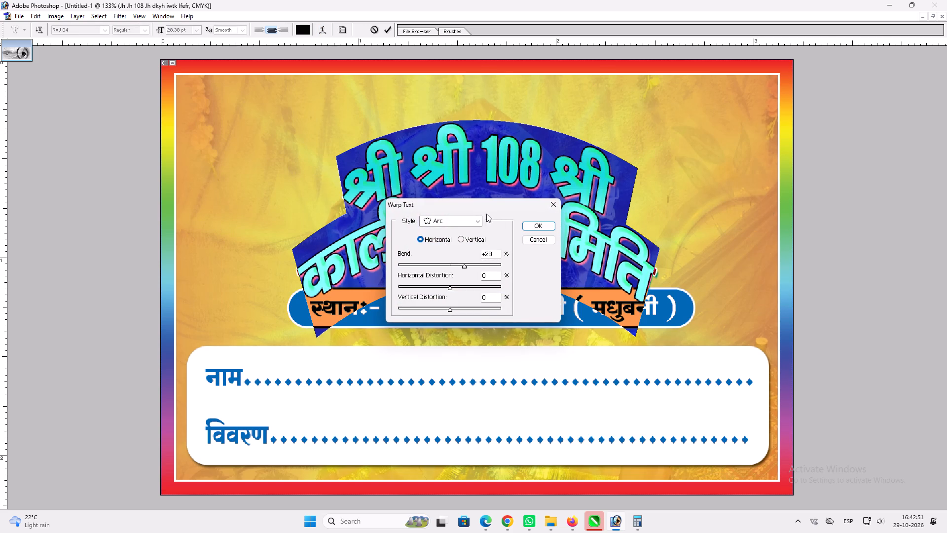
pyautogui.click(480, 222)
pyautogui.click(454, 231)
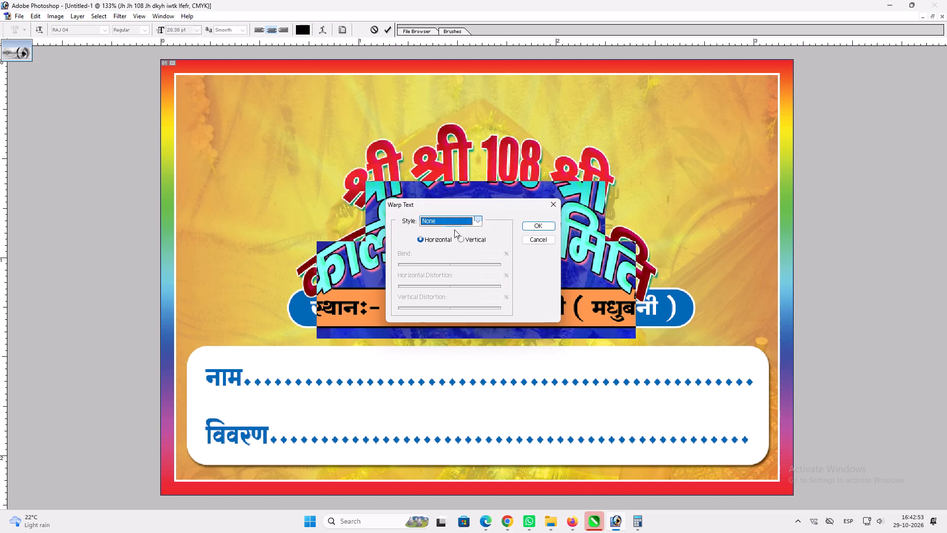
pyautogui.press('Return')
pyautogui.press('Return')
# Move the two-line heading to the upper left inside the card's white frame.
pyautogui.press('v')
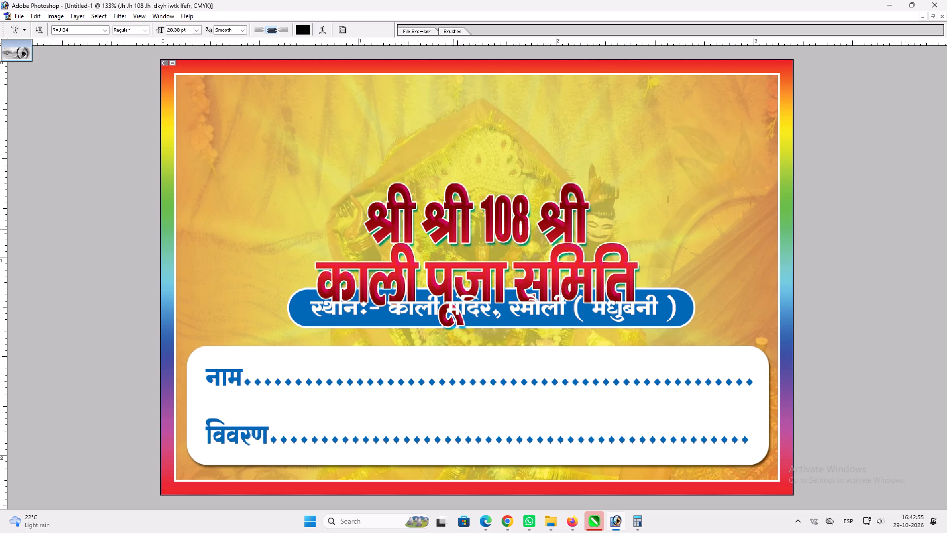
pyautogui.moveTo(484, 284); pyautogui.dragTo(355, 182)
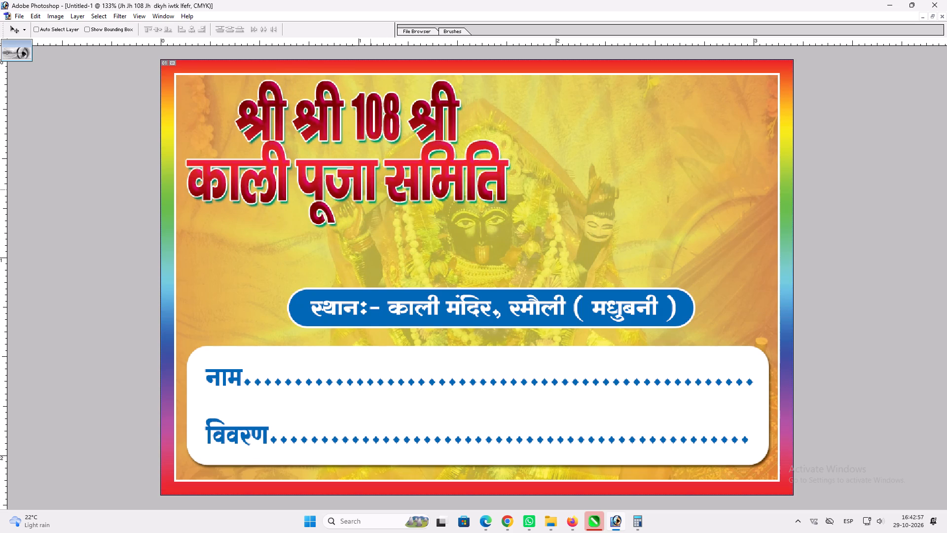
# Increase the line spacing between the heading's two lines and commit the text edit.
pyautogui.press('t')
pyautogui.click(371, 190)
pyautogui.hotkey('ctrl', 'a')
pyautogui.hotkey('alt', 'Down')
pyautogui.hotkey('alt', 'Down')
pyautogui.hotkey('alt', 'Down')
pyautogui.hotkey('alt', 'Up')
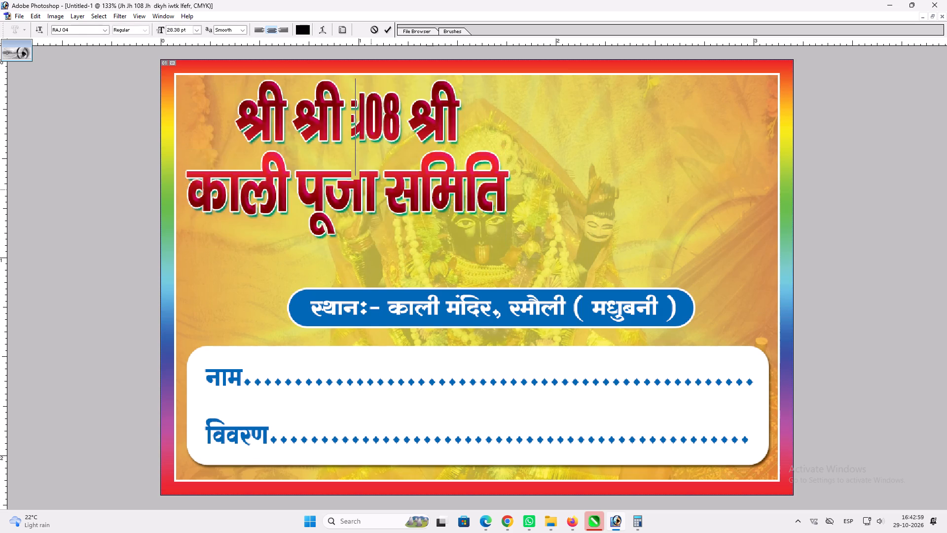
pyautogui.hotkey('ctrl', 'z')
pyautogui.hotkey('ctrl', 'Return')
# Enlarge the two-line heading with Free Transform so it nearly spans the inner frame and reaches close to the venue pill.
pyautogui.hotkey('ctrl', 't')
pyautogui.hotkey('ctrl', 't')
pyautogui.keyDown('shift'); pyautogui.moveTo(504, 174); pyautogui.dragTo(688, 174); pyautogui.keyUp('shift')
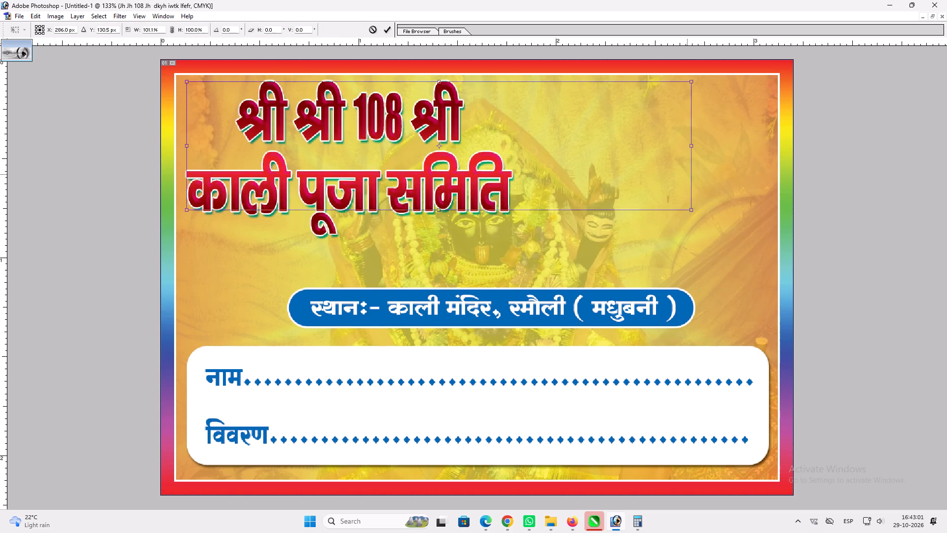
pyautogui.keyDown('shift'); pyautogui.moveTo(688, 174); pyautogui.dragTo(696, 174); pyautogui.keyUp('shift')
pyautogui.keyDown('shift'); pyautogui.moveTo(700, 209); pyautogui.dragTo(760, 229); pyautogui.keyUp('shift')
pyautogui.keyDown('shift'); pyautogui.moveTo(757, 228); pyautogui.dragTo(755, 232); pyautogui.keyUp('shift')
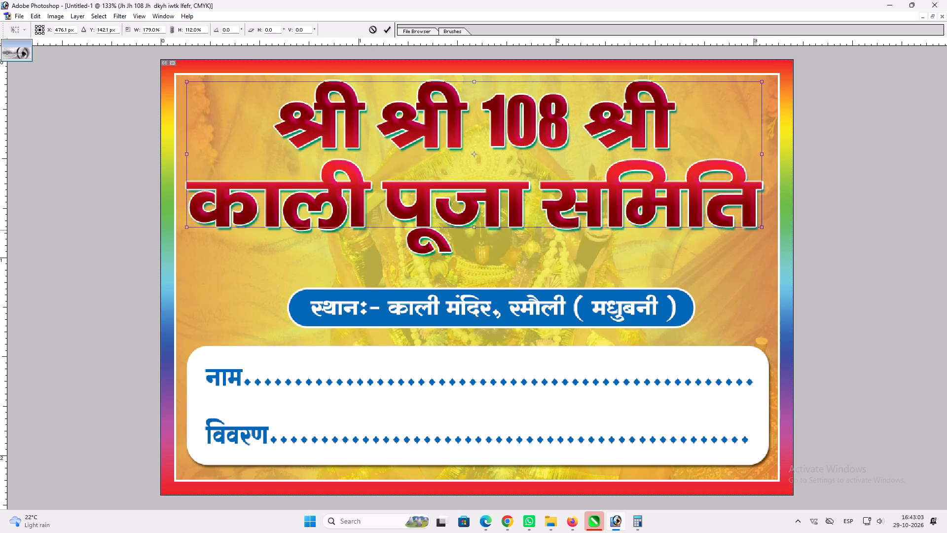
pyautogui.keyDown('shift'); pyautogui.moveTo(755, 232); pyautogui.dragTo(755, 241); pyautogui.keyUp('shift')
pyautogui.hotkey('shift', 'Return')
pyautogui.press('v')
pyautogui.click(654, 226)
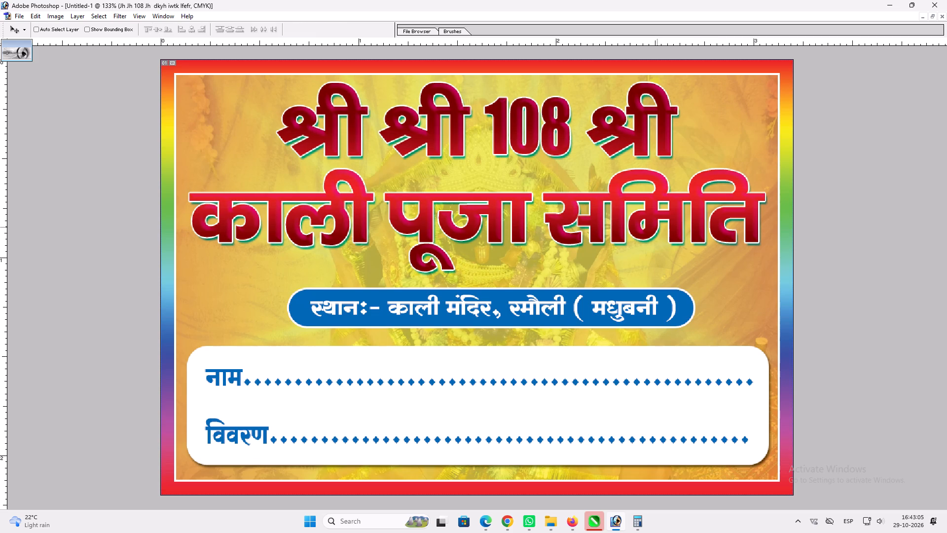
# Scale the heading in slightly for wider side margins and stretch its top edge upward.
pyautogui.hotkey('ctrl', 't')
pyautogui.keyDown('shift'); pyautogui.moveTo(647, 245); pyautogui.dragTo(647, 249); pyautogui.keyUp('shift')
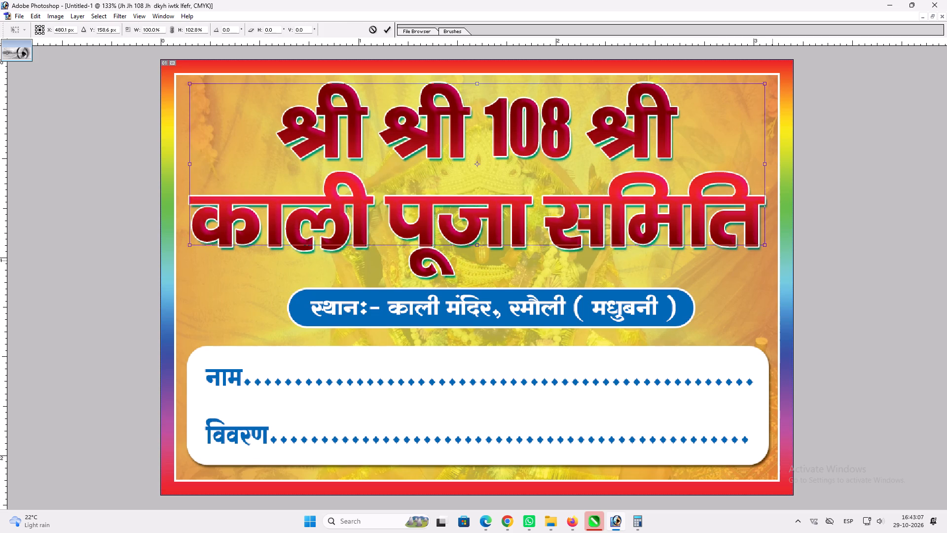
pyautogui.keyDown('alt'); pyautogui.keyDown('shift'); pyautogui.moveTo(765, 245); pyautogui.dragTo(755, 238); pyautogui.keyUp('shift'); pyautogui.keyUp('alt')
pyautogui.press('Return')
pyautogui.hotkey('ctrl', 't')
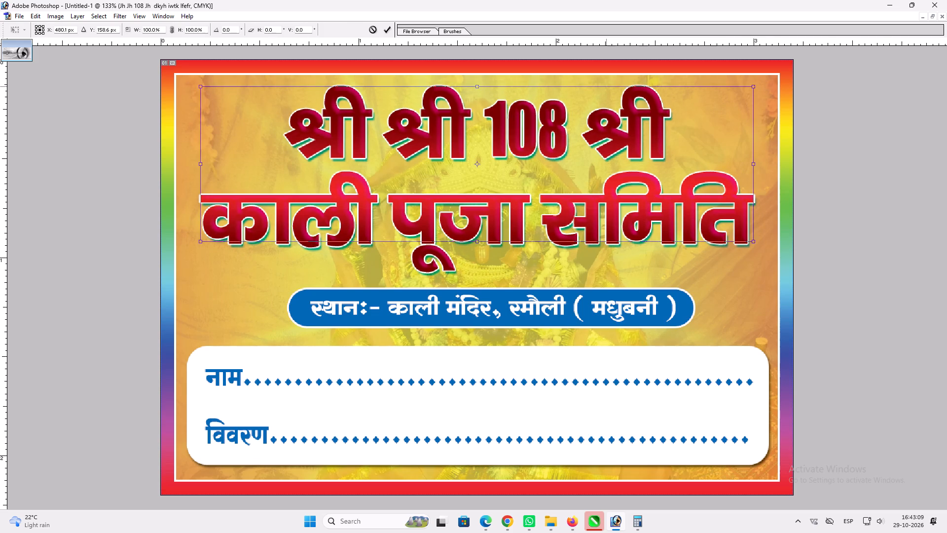
pyautogui.keyDown('shift'); pyautogui.moveTo(606, 86); pyautogui.dragTo(606, 79); pyautogui.keyUp('shift')
pyautogui.hotkey('shift', 'Return')
pyautogui.write('vv')
# Move the Kali photo in the background down so the face sits lower behind the heading.
pyautogui.rightClick(565, 271)
pyautogui.click(582, 274)
pyautogui.moveTo(571, 265); pyautogui.dragTo(575, 287)
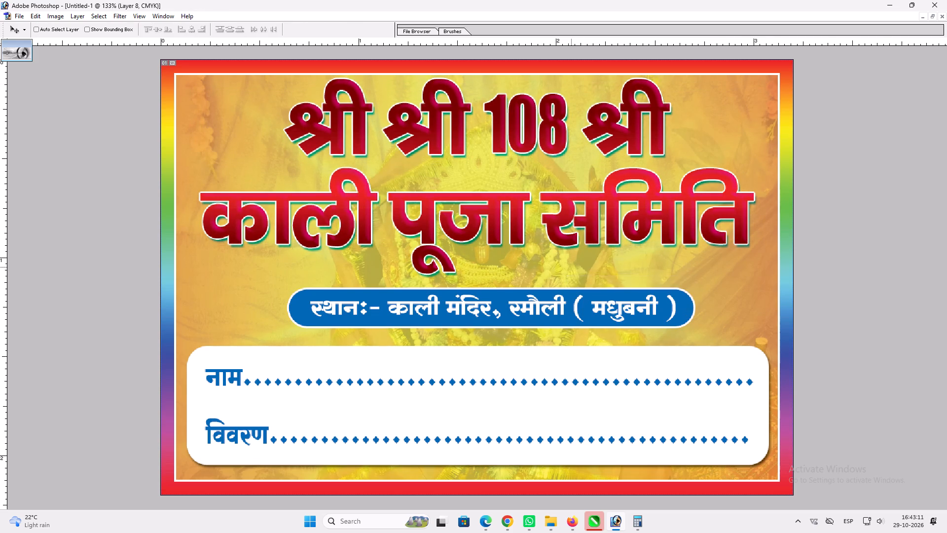
pyautogui.moveTo(575, 287); pyautogui.dragTo(579, 300)
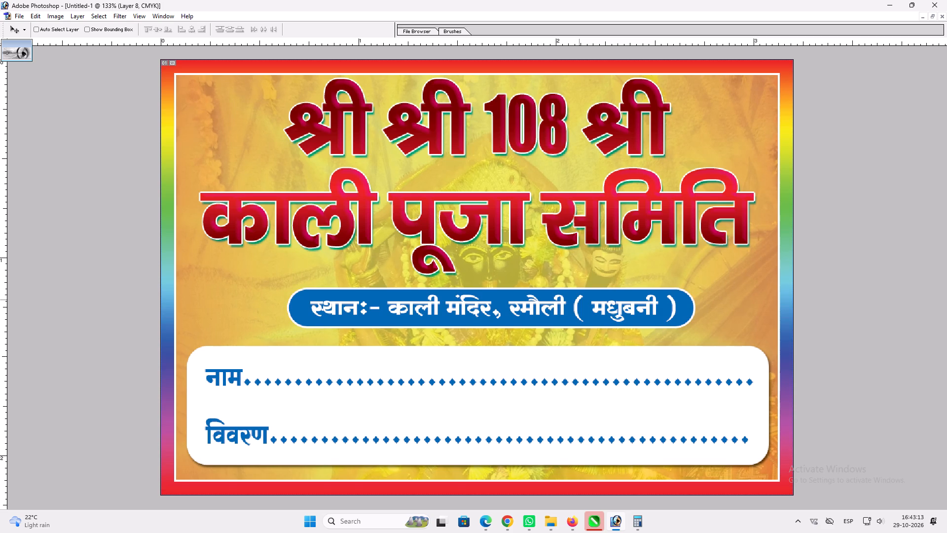
pyautogui.moveTo(579, 300); pyautogui.dragTo(579, 299)
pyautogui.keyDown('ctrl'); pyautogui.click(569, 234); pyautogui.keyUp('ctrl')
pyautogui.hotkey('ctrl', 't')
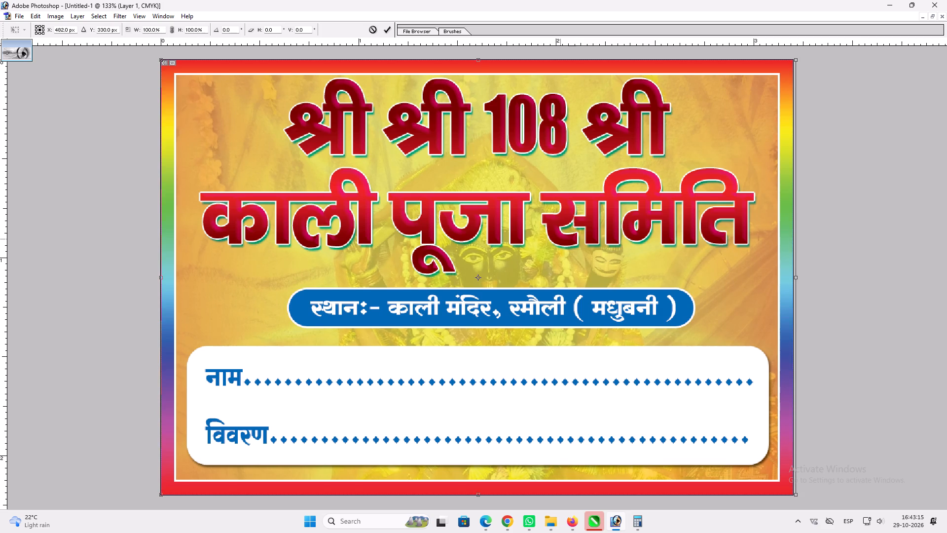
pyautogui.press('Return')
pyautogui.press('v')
# Reduce the two-line heading's height from its bottom edge with Free Transform.
pyautogui.keyDown('ctrl'); pyautogui.click(560, 239); pyautogui.keyUp('ctrl')
pyautogui.hotkey('ctrl', 't')
pyautogui.keyDown('shift'); pyautogui.moveTo(562, 243); pyautogui.dragTo(565, 228); pyautogui.keyUp('shift')
pyautogui.hotkey('shift', 'Return')
pyautogui.press('v')
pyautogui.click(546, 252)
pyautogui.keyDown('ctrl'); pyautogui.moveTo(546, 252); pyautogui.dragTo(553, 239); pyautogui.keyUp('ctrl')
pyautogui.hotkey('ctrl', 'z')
# Move the background Kali photo slightly up and right so the face shows between the heading and the pill.
pyautogui.rightClick(542, 247)
pyautogui.click(556, 252)
pyautogui.moveTo(558, 256); pyautogui.dragTo(567, 245)
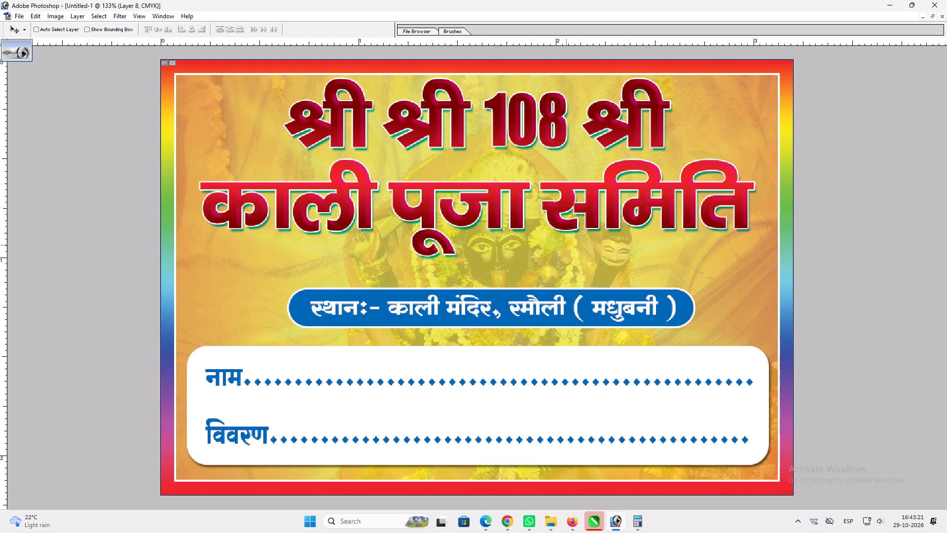
# Shift the blue venue pill with its text and the white नाम/विवरण box slightly down.
pyautogui.keyDown('ctrl'); pyautogui.click(546, 298); pyautogui.keyUp('ctrl')
pyautogui.moveTo(546, 298); pyautogui.dragTo(546, 306)
pyautogui.keyDown('ctrl'); pyautogui.click(538, 382); pyautogui.keyUp('ctrl')
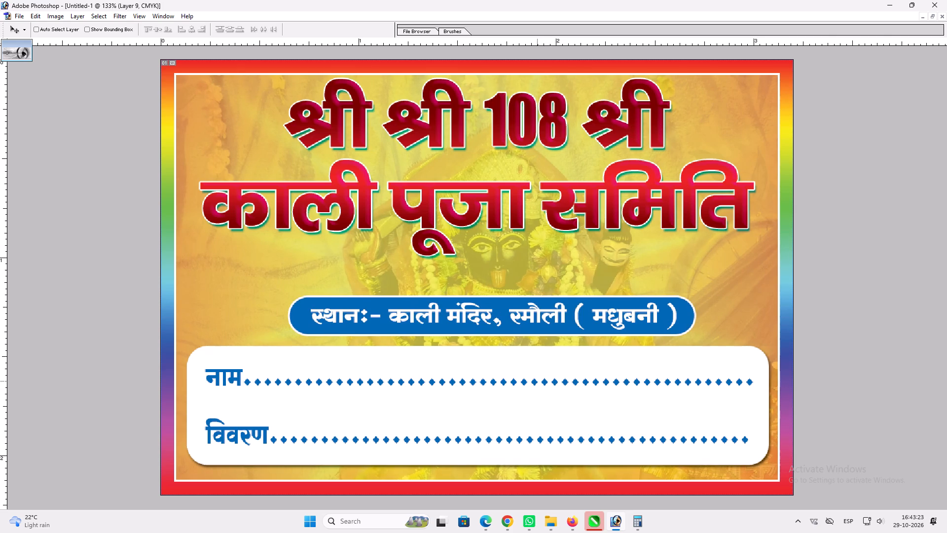
pyautogui.moveTo(537, 381); pyautogui.dragTo(539, 386)
# Compress the नाम and विवरण lines slightly from their top edge with Free Transform.
pyautogui.keyDown('ctrl'); pyautogui.click(545, 381); pyautogui.keyUp('ctrl')
pyautogui.hotkey('ctrl', 't')
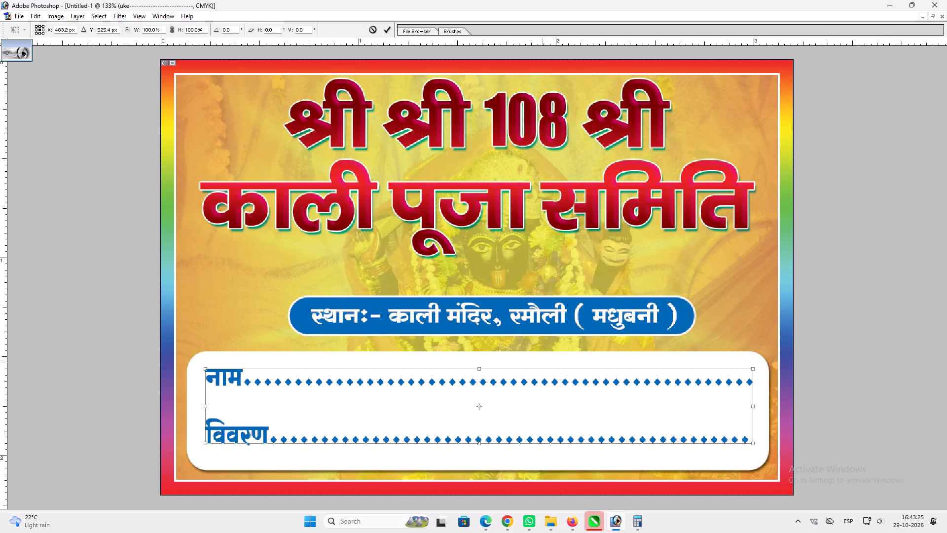
pyautogui.keyDown('shift'); pyautogui.click(542, 365); pyautogui.keyUp('shift')
pyautogui.hotkey('shift', 'Return')
pyautogui.press('v')
# Stretch the two-line heading slightly taller from its bottom edge and nudge it down toward the pill.
pyautogui.keyDown('ctrl'); pyautogui.click(521, 219); pyautogui.keyUp('ctrl')
pyautogui.hotkey('ctrl', 't')
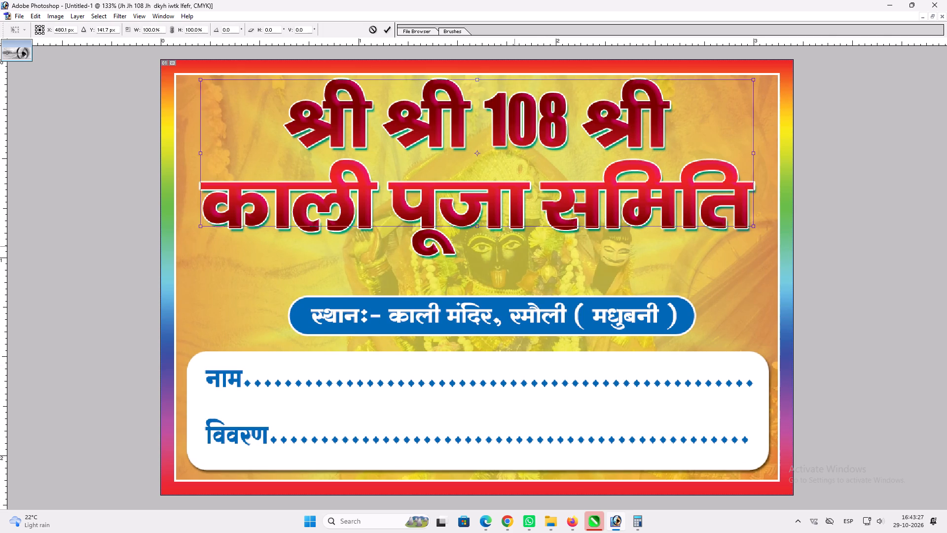
pyautogui.keyDown('shift'); pyautogui.moveTo(511, 225); pyautogui.dragTo(510, 231); pyautogui.keyUp('shift')
pyautogui.hotkey('shift', 'Return')
pyautogui.press('v')
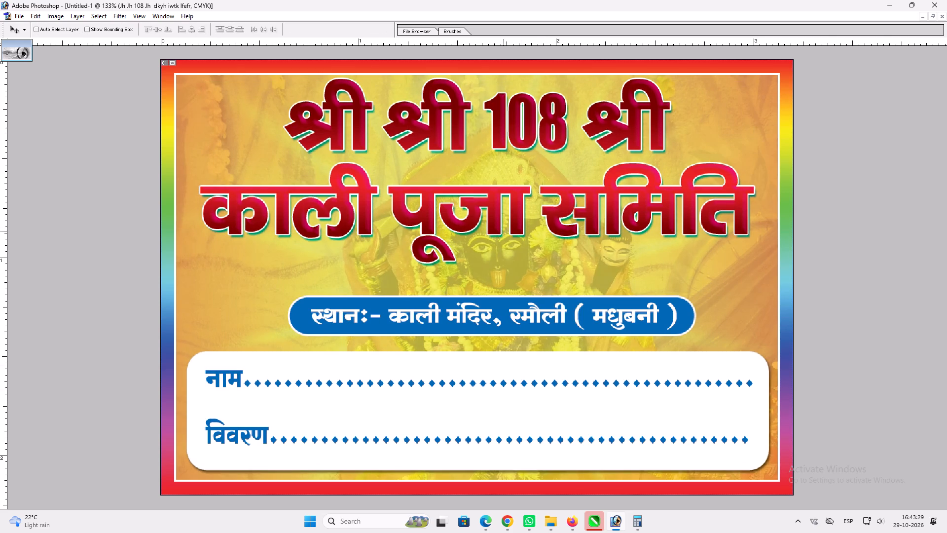
pyautogui.moveTo(503, 212); pyautogui.dragTo(503, 218)
# Save the card as a layered TIFF named Raumoli icard 20 pc in the 29.10.2026 folder, accepting the default TIFF options.
pyautogui.hotkey('ctrl', 'shift', 's')
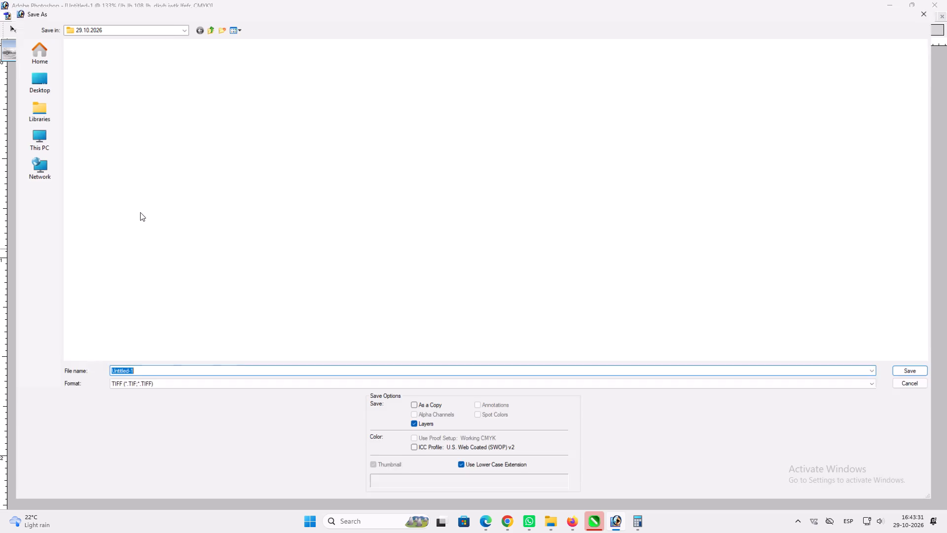
pyautogui.hotkey('shift', 'i')
pyautogui.press('BackSpace')
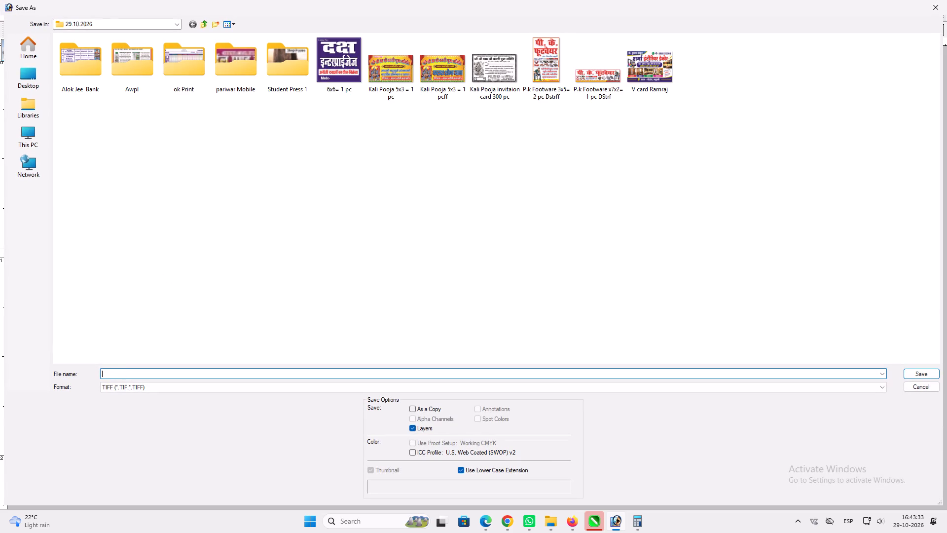
pyautogui.write('Ro')
pyautogui.press('BackSpace')
pyautogui.write('aumoli icad')
pyautogui.press('BackSpace')
pyautogui.write('rd 20 pc')
pyautogui.press('space')
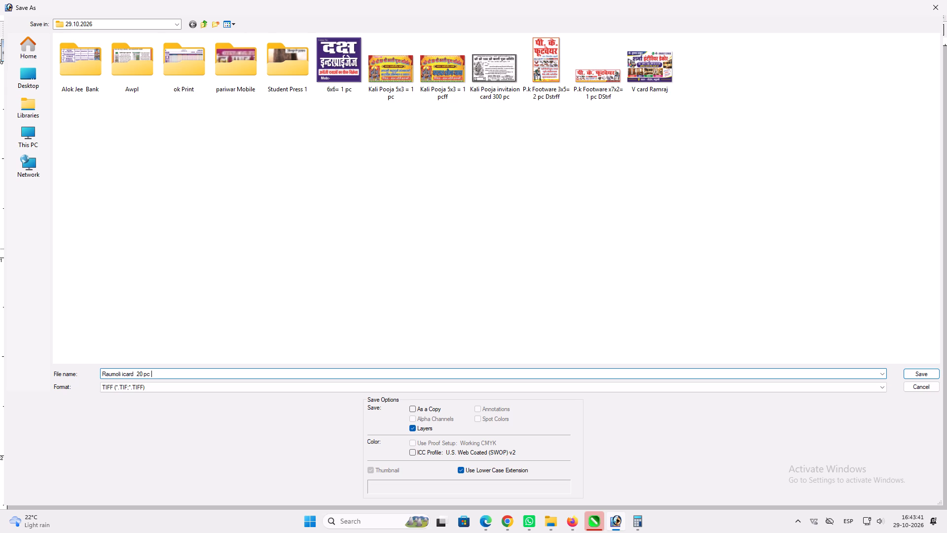
pyautogui.press('Return')
pyautogui.press('Return')
pyautogui.press('Return')
pyautogui.press('Return')
pyautogui.press('Return')
# Narrow the two-line heading from its left edge to about 86% width with Free Transform, freeing space on the card's left side.
pyautogui.press('v')
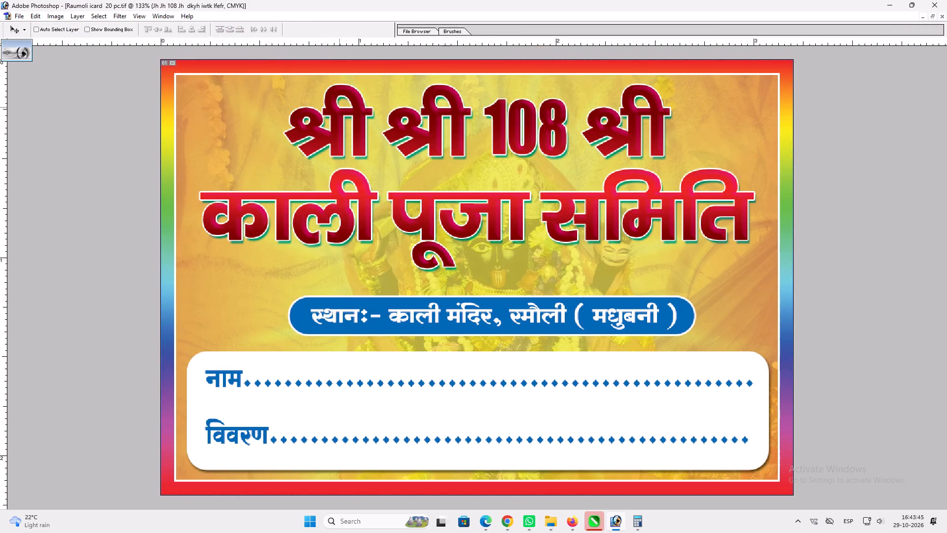
pyautogui.press('v')
pyautogui.keyDown('ctrl'); pyautogui.click(458, 130); pyautogui.keyUp('ctrl')
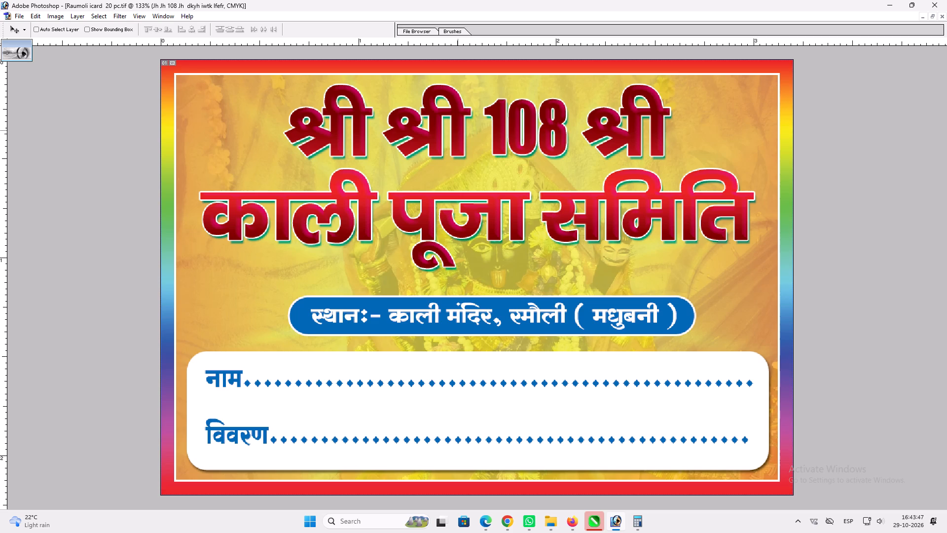
pyautogui.hotkey('ctrl', 't')
pyautogui.keyDown('shift'); pyautogui.moveTo(203, 169); pyautogui.dragTo(280, 164); pyautogui.keyUp('shift')
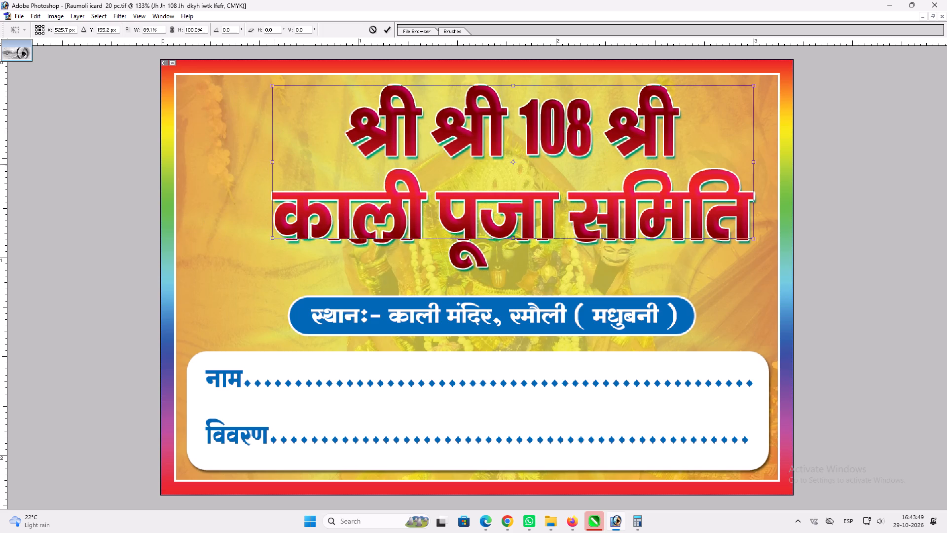
pyautogui.keyDown('shift'); pyautogui.moveTo(280, 164); pyautogui.dragTo(281, 164); pyautogui.keyUp('shift')
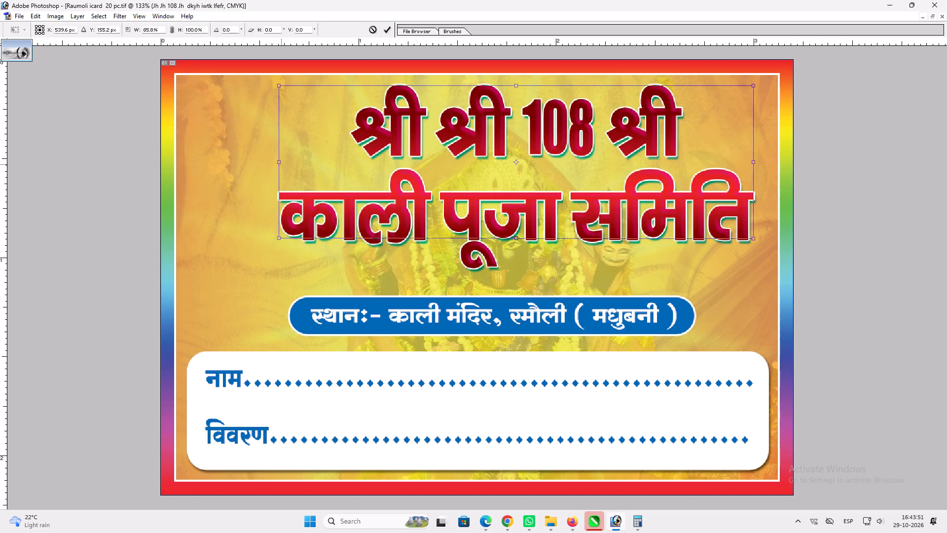
pyautogui.press('Return')
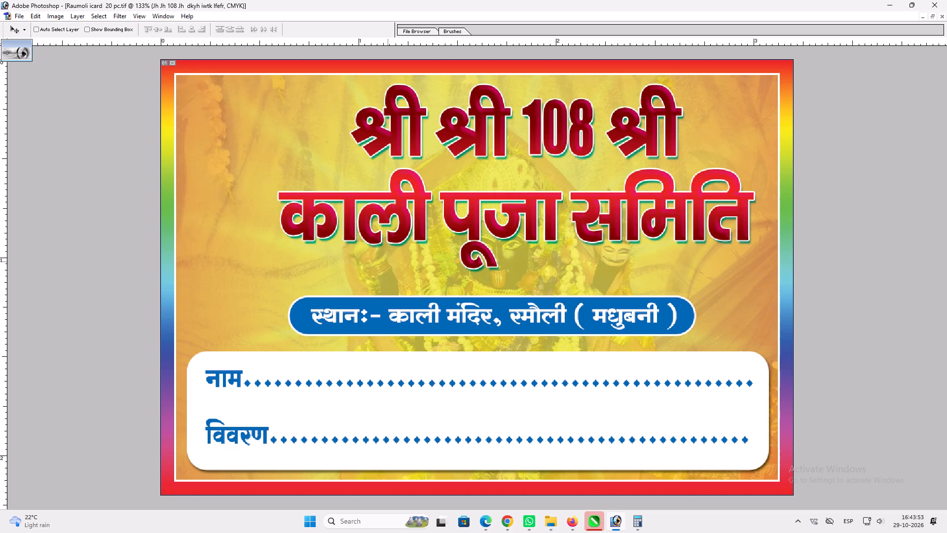
# Narrow the heading slightly more from its left edge and shorten it from the bottom so the Kali face shows below it.
pyautogui.hotkey('ctrl', 't')
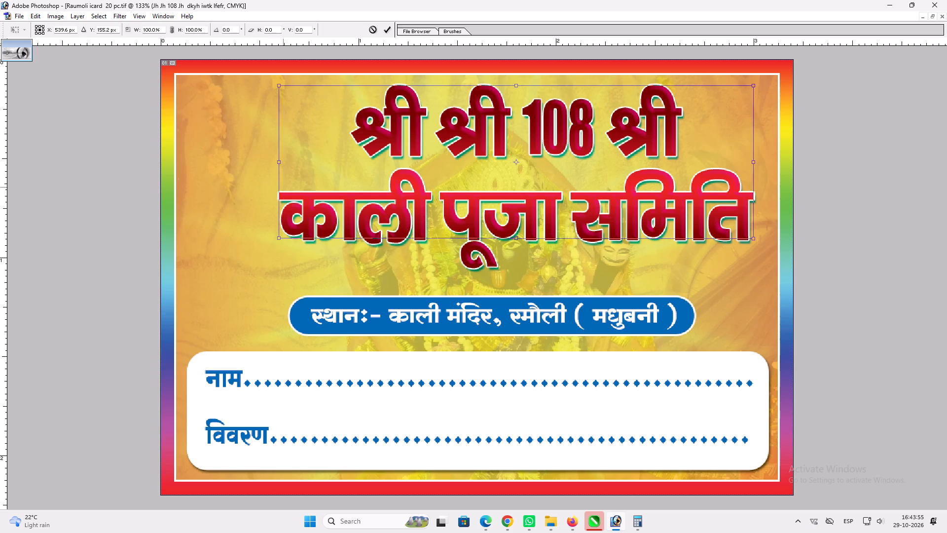
pyautogui.keyDown('shift'); pyautogui.moveTo(281, 186); pyautogui.dragTo(288, 182); pyautogui.keyUp('shift')
pyautogui.keyDown('shift'); pyautogui.moveTo(653, 236); pyautogui.dragTo(659, 231); pyautogui.keyUp('shift')
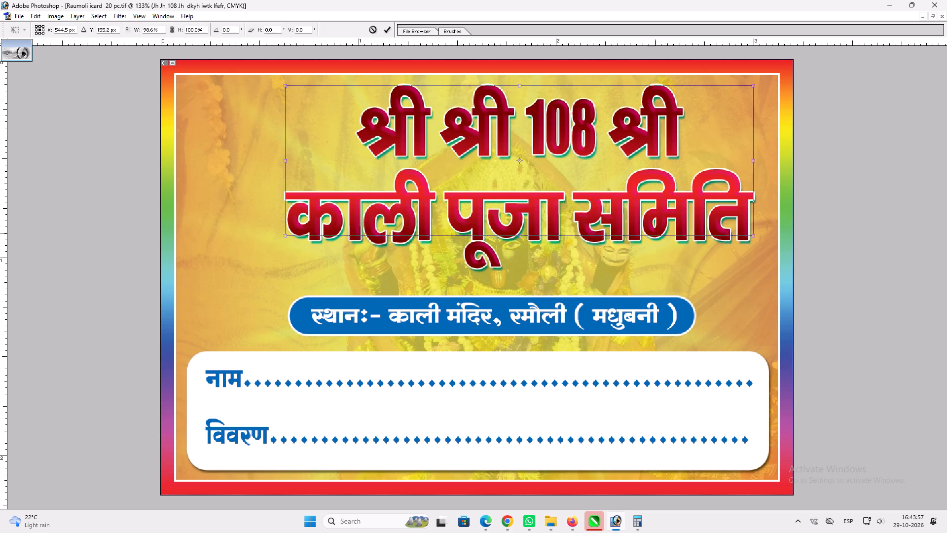
pyautogui.keyDown('shift'); pyautogui.moveTo(659, 231); pyautogui.dragTo(682, 217); pyautogui.keyUp('shift')
pyautogui.hotkey('shift', 'Return')
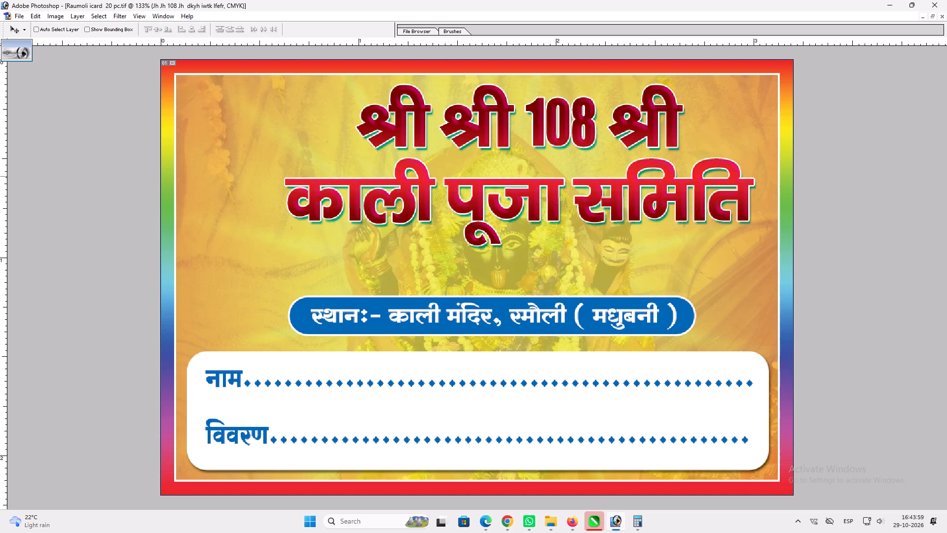
# Shift the two-line heading right toward the inner white border and narrow it slightly from its right edge.
pyautogui.hotkey('ctrl', 't')
pyautogui.keyDown('shift'); pyautogui.moveTo(293, 197); pyautogui.dragTo(318, 195); pyautogui.keyUp('shift')
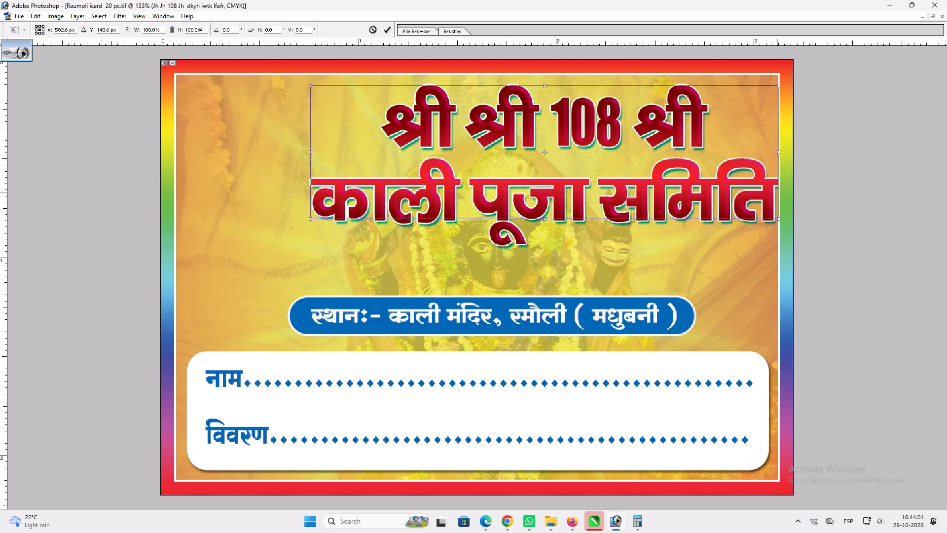
pyautogui.keyDown('alt'); pyautogui.keyDown('shift'); pyautogui.moveTo(782, 185); pyautogui.dragTo(771, 186); pyautogui.keyUp('shift'); pyautogui.keyUp('alt')
pyautogui.press('Return')
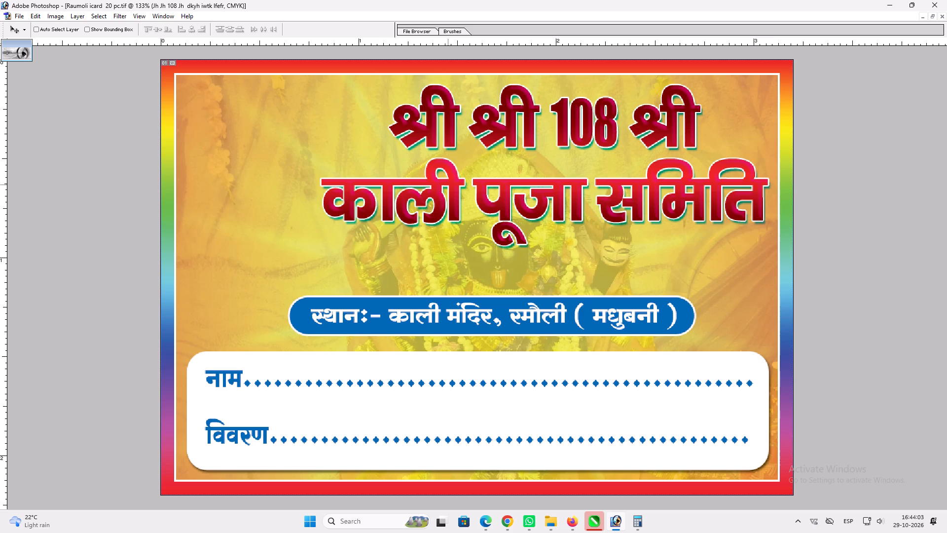
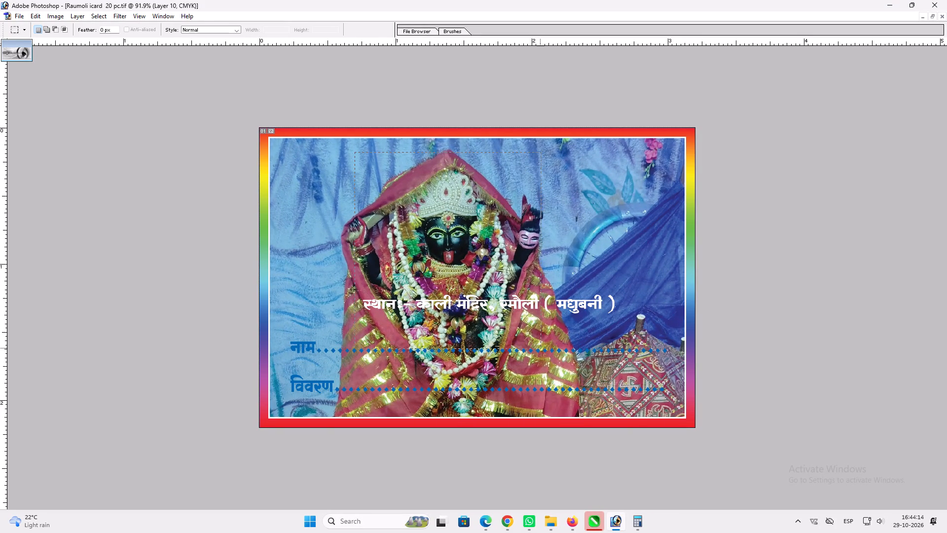
# Copy a rounded-rectangle area (0.1 in radius) of the Kali figure on Layer 10 onto a new layer.
pyautogui.moveTo(540, 348); pyautogui.dragTo(546, 354)
pyautogui.hotkey('ctrl', 'd')
pyautogui.press('u')
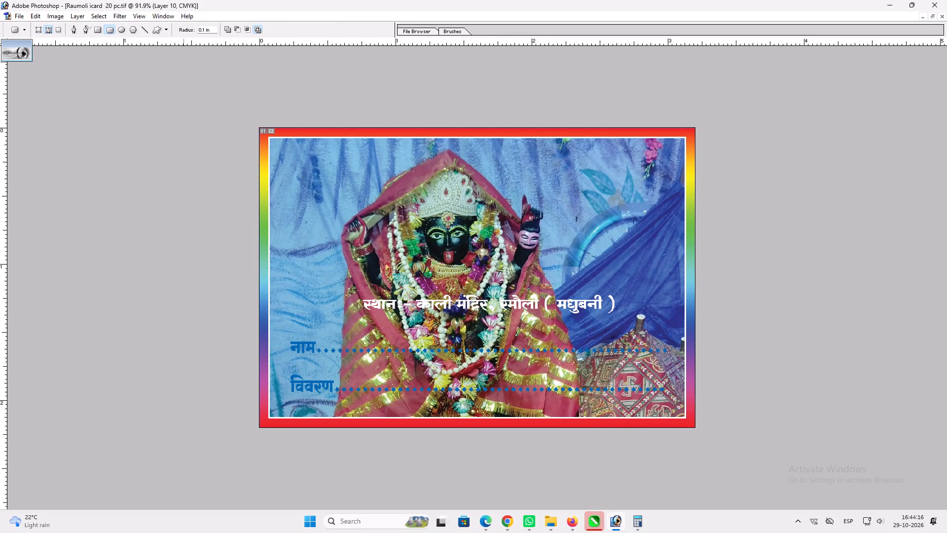
pyautogui.moveTo(370, 152); pyautogui.dragTo(552, 349)
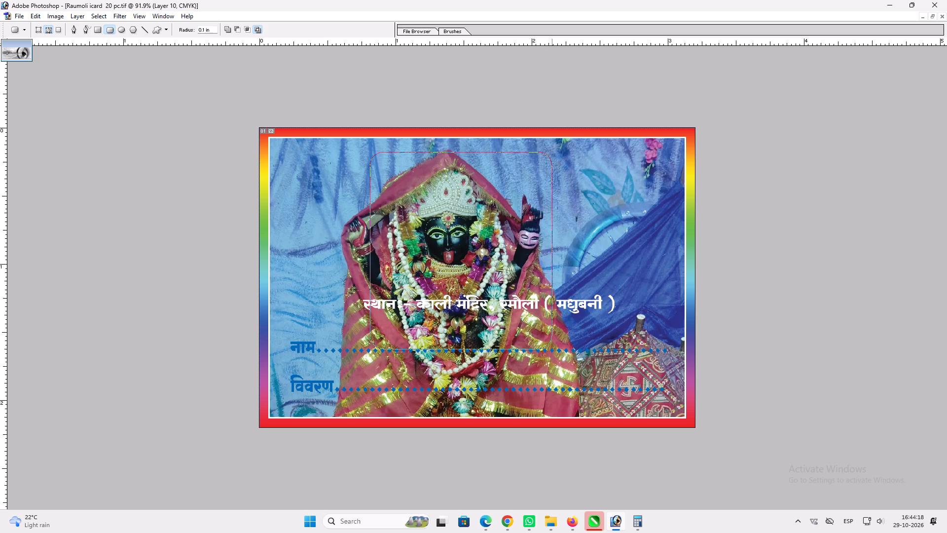
pyautogui.moveTo(552, 349); pyautogui.dragTo(547, 360)
pyautogui.hotkey('ctrl', 'Return')
pyautogui.press('v')
pyautogui.rightClick(578, 249)
pyautogui.click(592, 253)
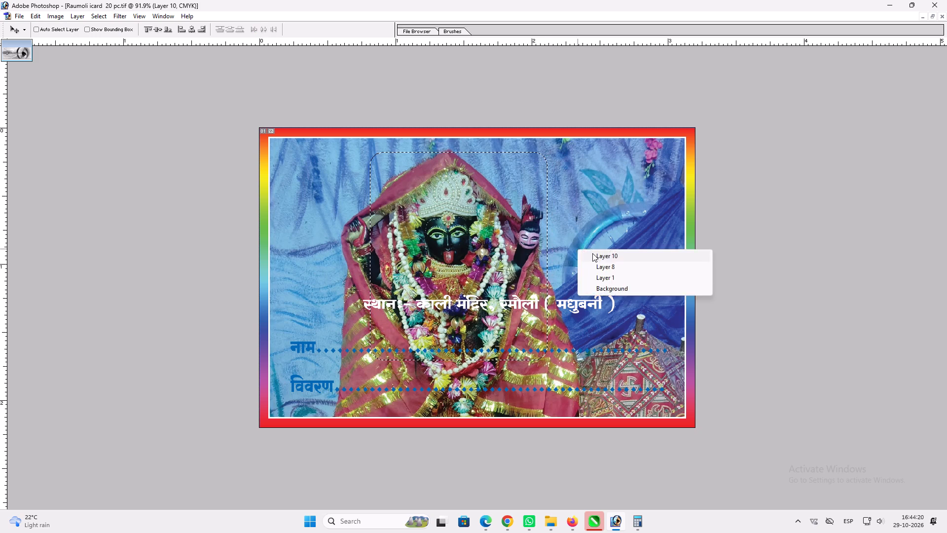
pyautogui.hotkey('ctrl', 'c')
pyautogui.hotkey('ctrl', 'v')
# Delete the full-size Kali photo layer that covers the card design.
pyautogui.keyDown('ctrl'); pyautogui.click(589, 222); pyautogui.keyUp('ctrl')
pyautogui.hotkey('alt', 'l')
pyautogui.hotkey('alt', 'l')
pyautogui.hotkey('alt', 'l')
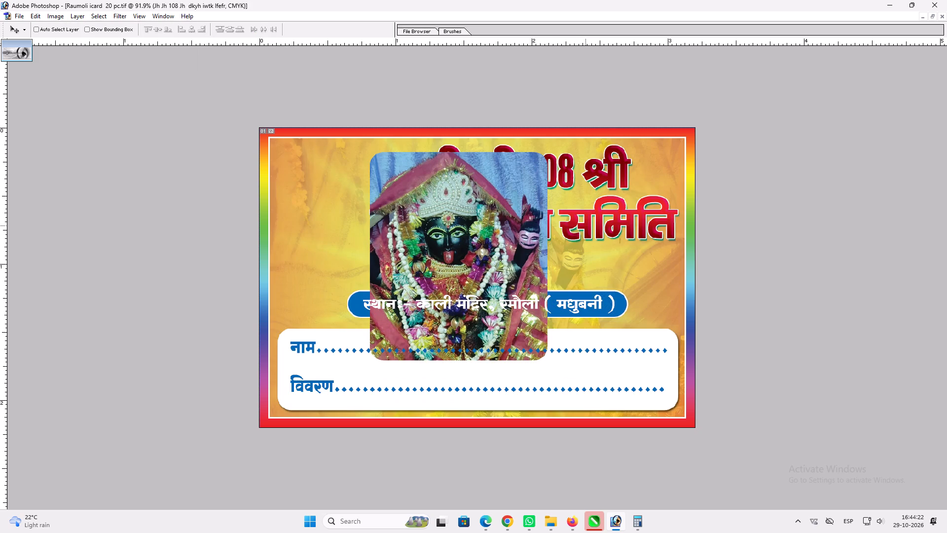
# Scale down the rounded Kali photo and fit it into the free space left of the heading, above the white name box.
pyautogui.keyDown('ctrl'); pyautogui.click(461, 231); pyautogui.keyUp('ctrl')
pyautogui.hotkey('ctrl', 't')
pyautogui.keyDown('alt'); pyautogui.keyDown('shift'); pyautogui.moveTo(545, 360); pyautogui.dragTo(519, 320); pyautogui.keyUp('shift'); pyautogui.keyUp('alt')
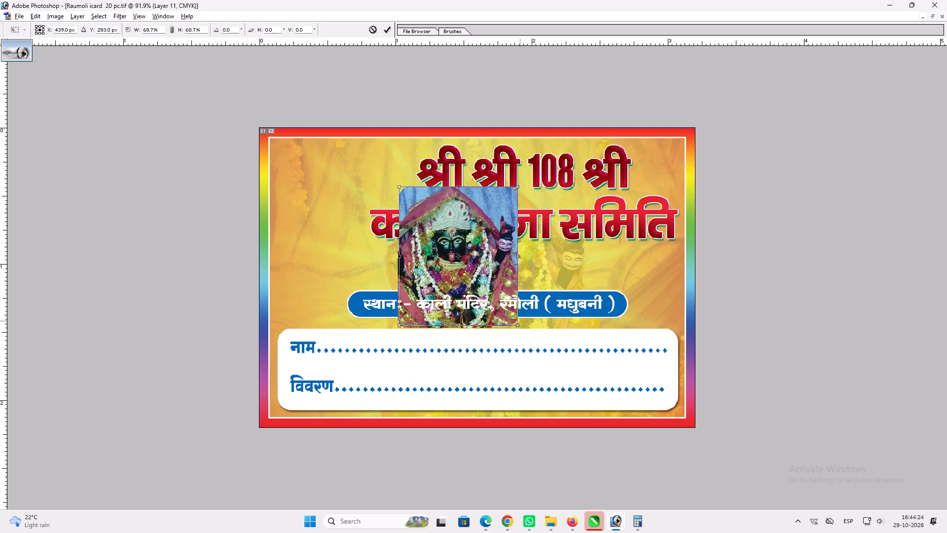
pyautogui.keyDown('alt'); pyautogui.keyDown('shift'); pyautogui.moveTo(519, 320); pyautogui.dragTo(510, 316); pyautogui.keyUp('shift'); pyautogui.keyUp('alt')
pyautogui.press('Return')
pyautogui.press('v')
pyautogui.moveTo(501, 278); pyautogui.dragTo(379, 244)
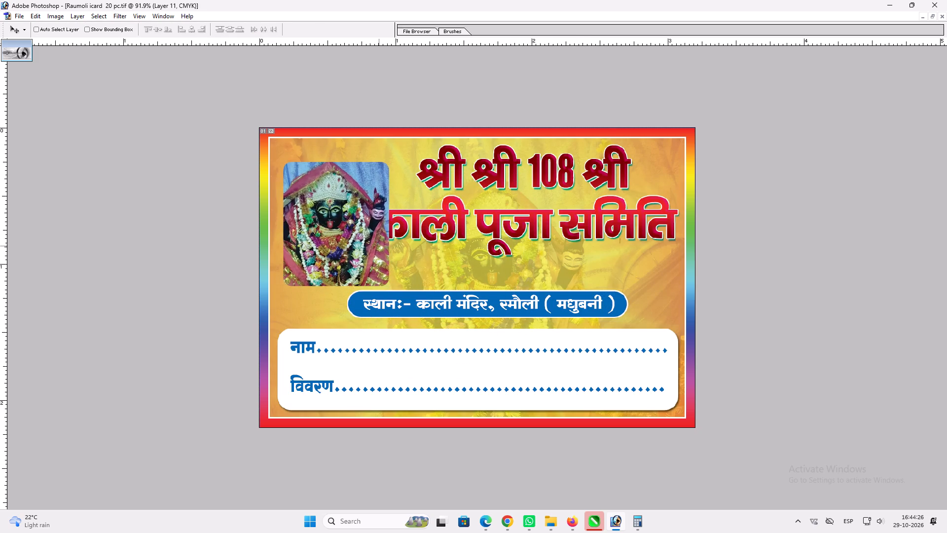
pyautogui.moveTo(379, 244); pyautogui.dragTo(374, 245)
pyautogui.hotkey('ctrl', 't')
pyautogui.keyDown('shift'); pyautogui.moveTo(382, 165); pyautogui.dragTo(388, 154); pyautogui.keyUp('shift')
pyautogui.hotkey('shift', 'Return')
# Add a white outside Stroke to the rounded Kali photo's layer.
pyautogui.hotkey('alt', 'l')
pyautogui.hotkey('alt', 'y')
pyautogui.press('k')
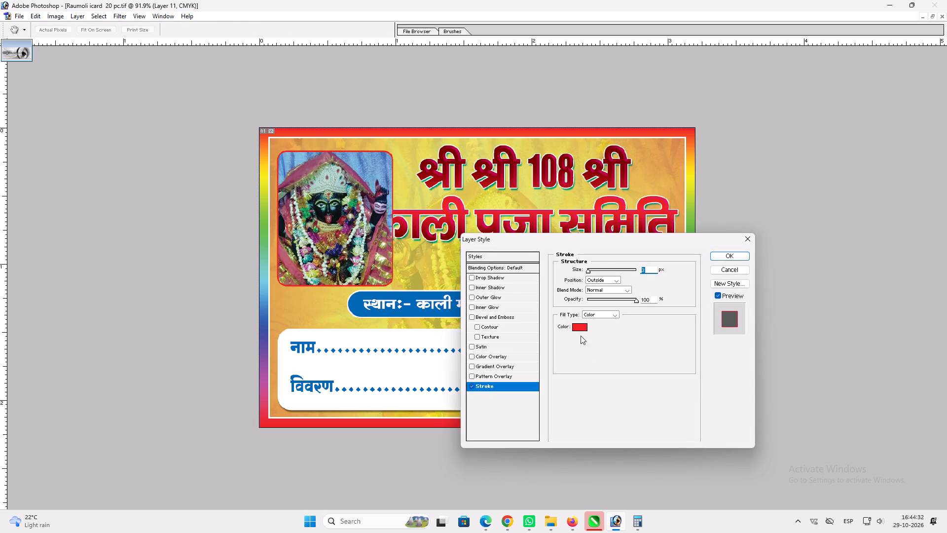
pyautogui.click(582, 330)
pyautogui.click(581, 325)
pyautogui.moveTo(406, 231); pyautogui.dragTo(254, 122)
pyautogui.press('Return')
pyautogui.press('Return')
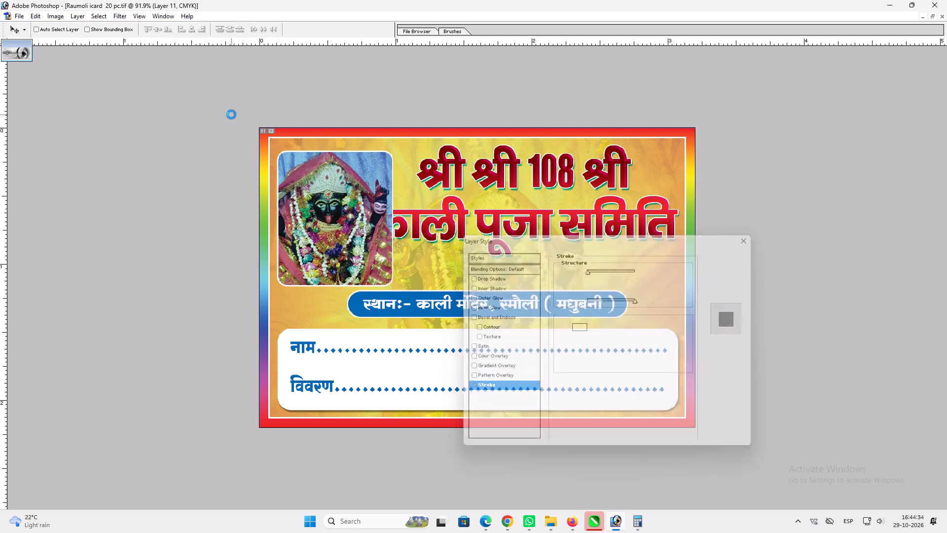
# Narrow the two-line heading from its left edge so it clears the Kali photo.
pyautogui.keyDown('ctrl'); pyautogui.click(451, 211); pyautogui.keyUp('ctrl')
pyautogui.hotkey('ctrl', 't')
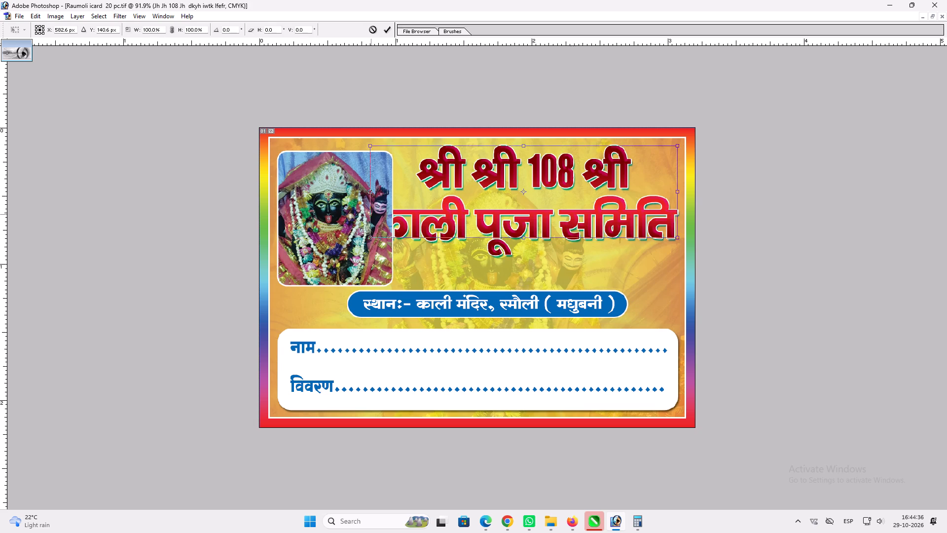
pyautogui.keyDown('shift'); pyautogui.moveTo(371, 214); pyautogui.dragTo(403, 223); pyautogui.keyUp('shift')
pyautogui.press('Return')
# Increase the line spacing of the whole heading text slightly, lowering the line काली पूजा समिति.
pyautogui.press('t')
pyautogui.click(479, 238)
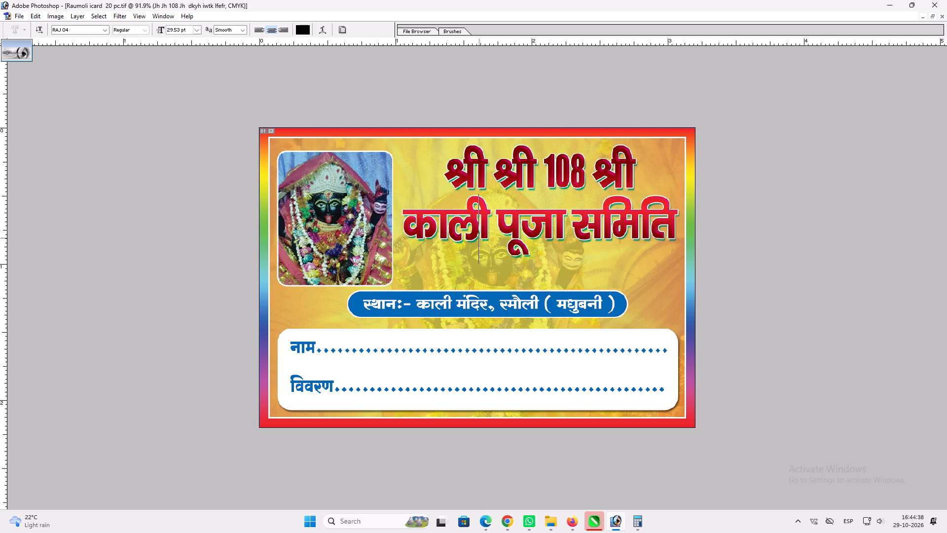
pyautogui.hotkey('ctrl', 'a')
pyautogui.hotkey('alt', 'Down')
pyautogui.hotkey('ctrl', 'z')
pyautogui.hotkey('ctrl', 'Return')
# Start a Free Transform on the two-line heading.
pyautogui.hotkey('ctrl', 't')
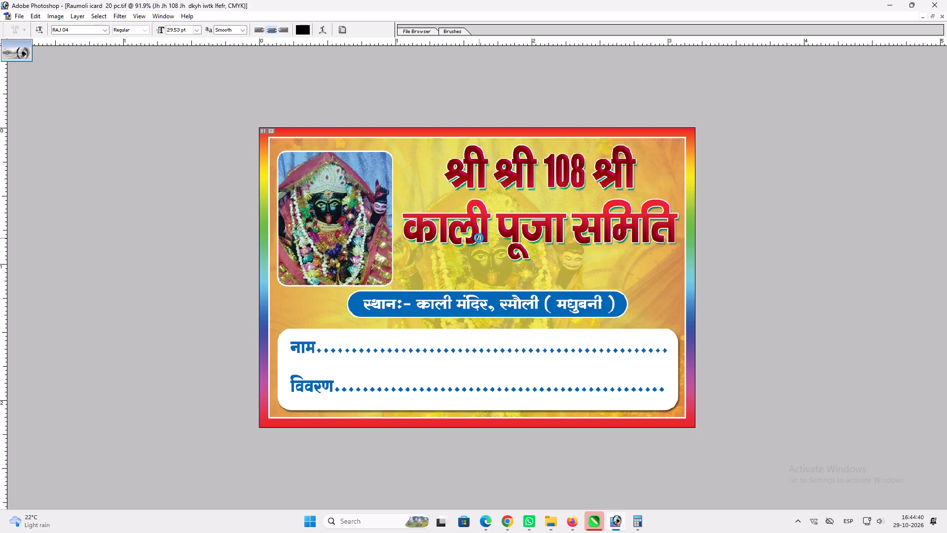
# Stretch the two-line heading downward to about 119.6% height, apply the transform, and move the heading slightly lower.
pyautogui.keyDown('shift'); pyautogui.moveTo(481, 241); pyautogui.dragTo(478, 260); pyautogui.keyUp('shift')
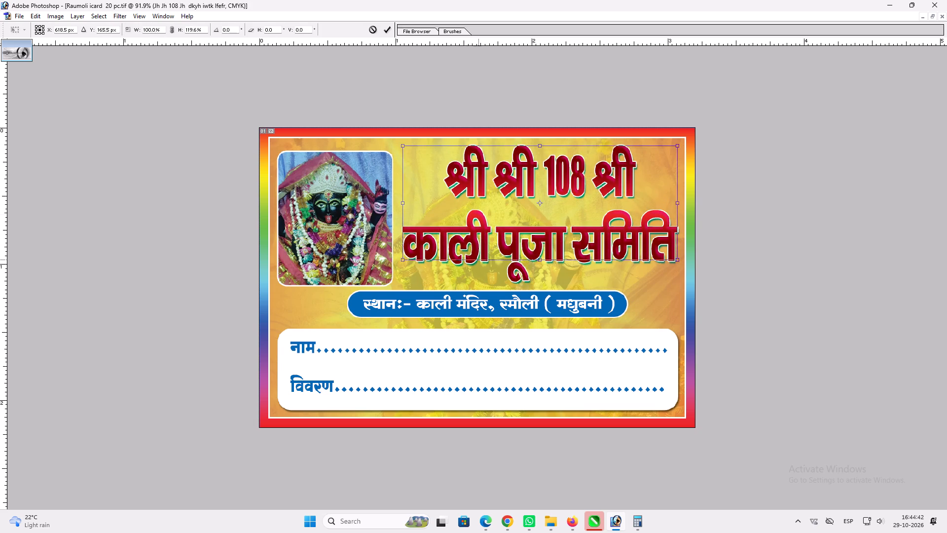
pyautogui.hotkey('shift', 'Return')
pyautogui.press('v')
pyautogui.moveTo(478, 260); pyautogui.dragTo(478, 265)
# Move the blue स्थान address banner slightly lower and to the left, between the heading and the white details box.
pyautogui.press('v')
pyautogui.keyDown('ctrl'); pyautogui.click(471, 306); pyautogui.keyUp('ctrl')
pyautogui.moveTo(471, 305); pyautogui.dragTo(471, 312)
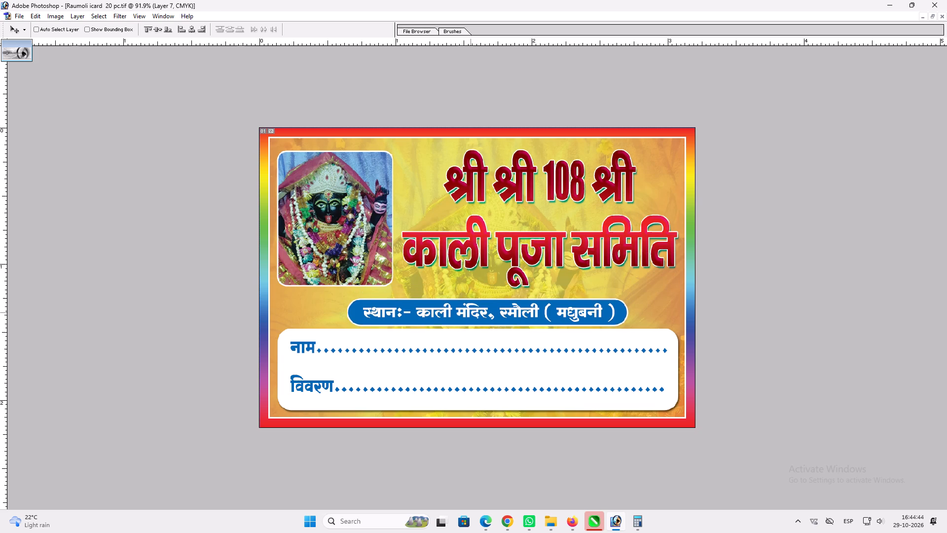
pyautogui.moveTo(471, 312); pyautogui.dragTo(461, 310)
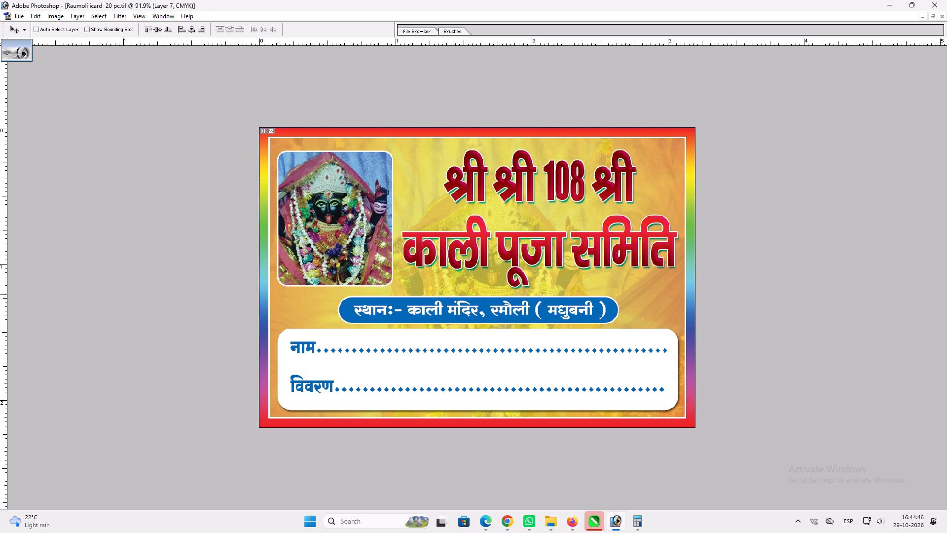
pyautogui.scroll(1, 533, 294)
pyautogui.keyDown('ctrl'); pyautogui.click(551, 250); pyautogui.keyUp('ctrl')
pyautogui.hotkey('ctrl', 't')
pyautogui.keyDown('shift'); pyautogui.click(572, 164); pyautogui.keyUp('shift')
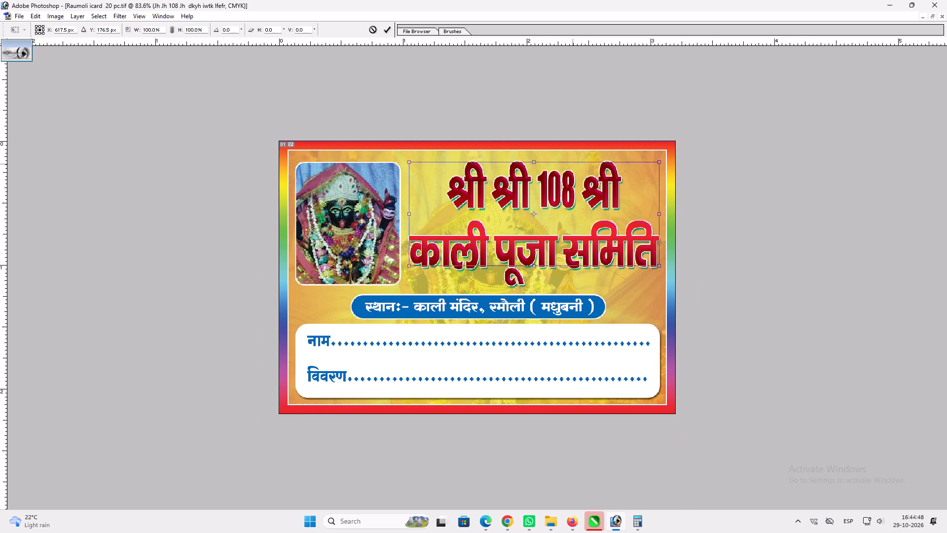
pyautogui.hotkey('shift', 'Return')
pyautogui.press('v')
# Save the card design, and save a JPEG version of it in the 29.10.2026 folder.
pyautogui.hotkey('ctrl', '0')
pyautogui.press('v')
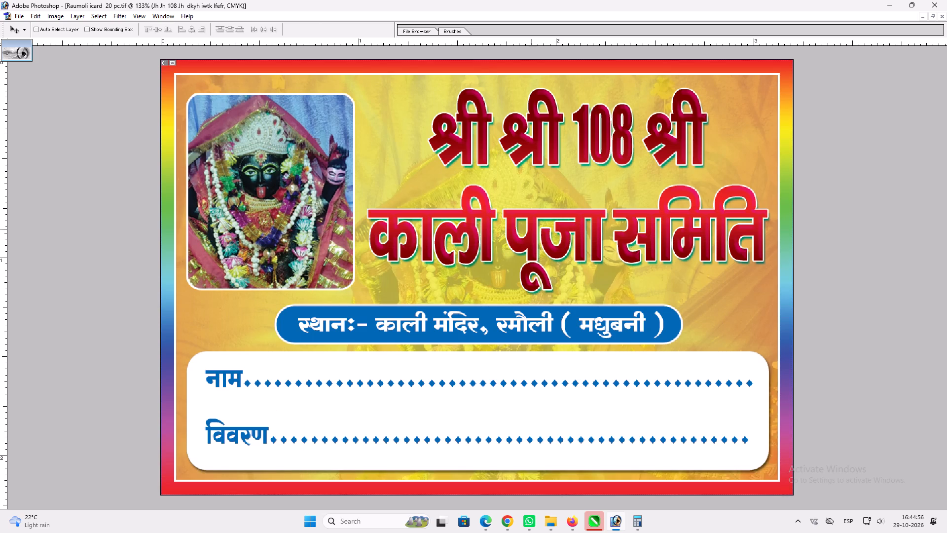
pyautogui.hotkey('ctrl', 's')
pyautogui.hotkey('ctrl', 'shift', 's')
pyautogui.press('Tab')
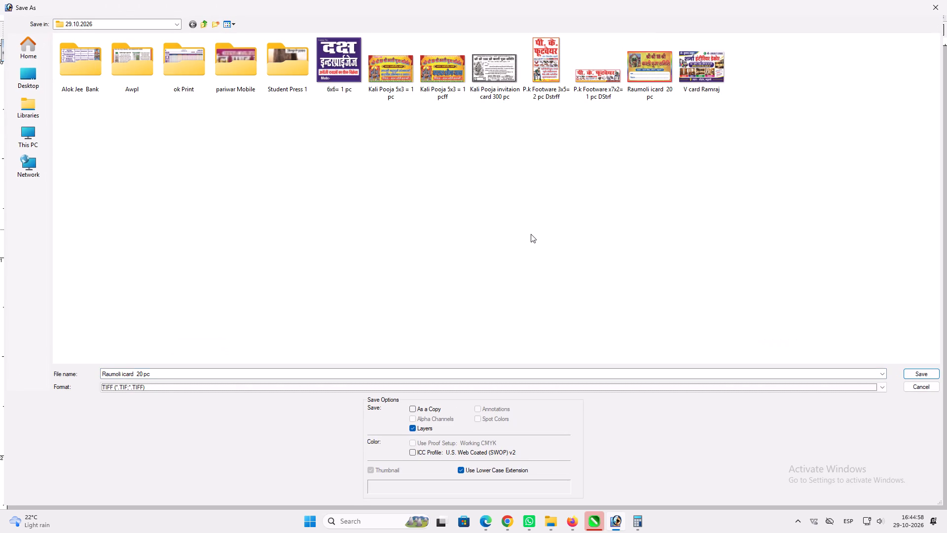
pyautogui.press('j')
pyautogui.press('Return')
pyautogui.press('Return')
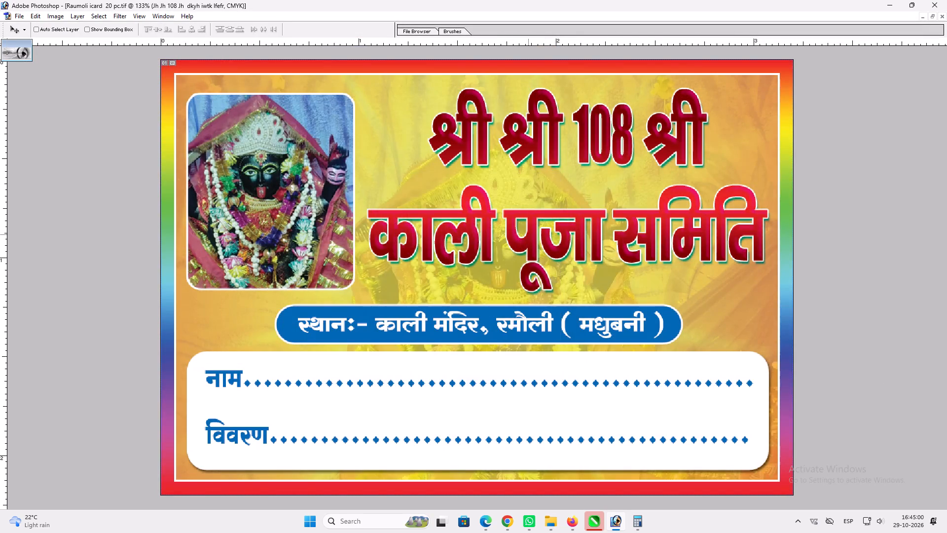
# Close the saved card document.
pyautogui.hotkey('ctrl', 'w')
pyautogui.hotkey('ctrl', 'w')
# Copy the image file Raumoli icard 20 pc copy from the 29.10.2026 folder in the Open dialog.
pyautogui.hotkey('ctrl', 'o')
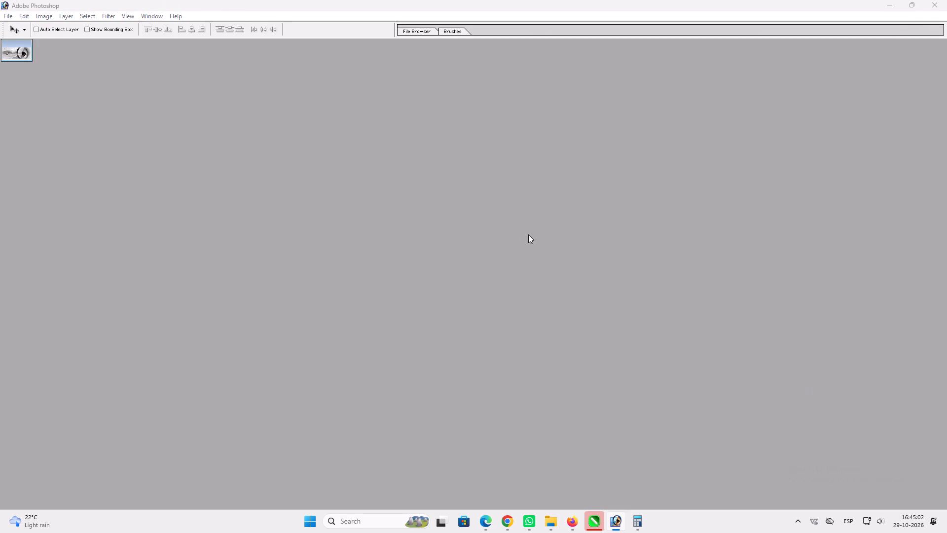
pyautogui.click(663, 79)
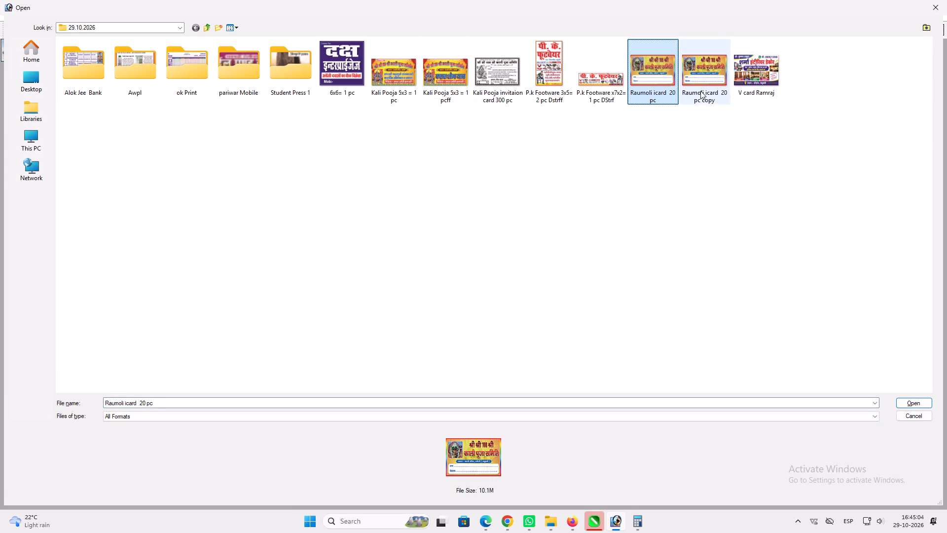
pyautogui.click(700, 91)
pyautogui.hotkey('ctrl', 'c')
pyautogui.hotkey('ctrl', 'c')
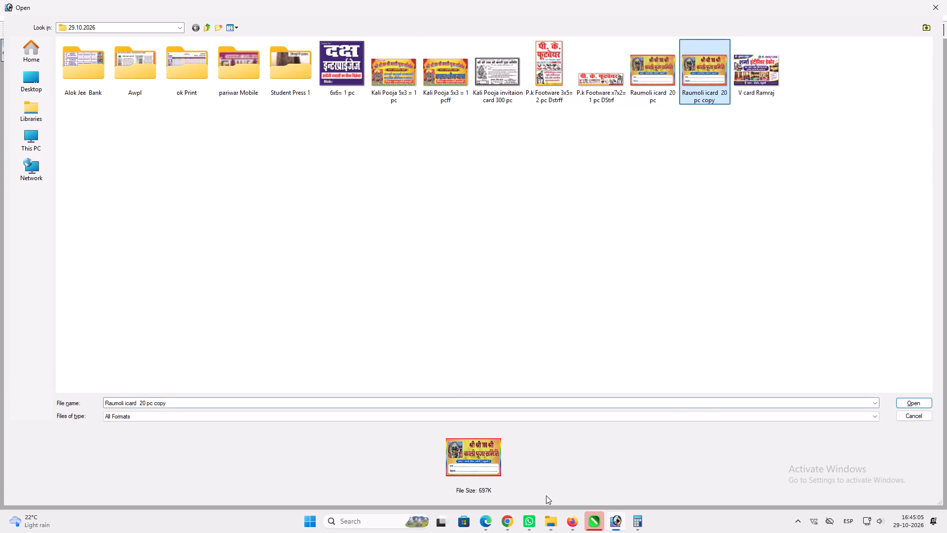